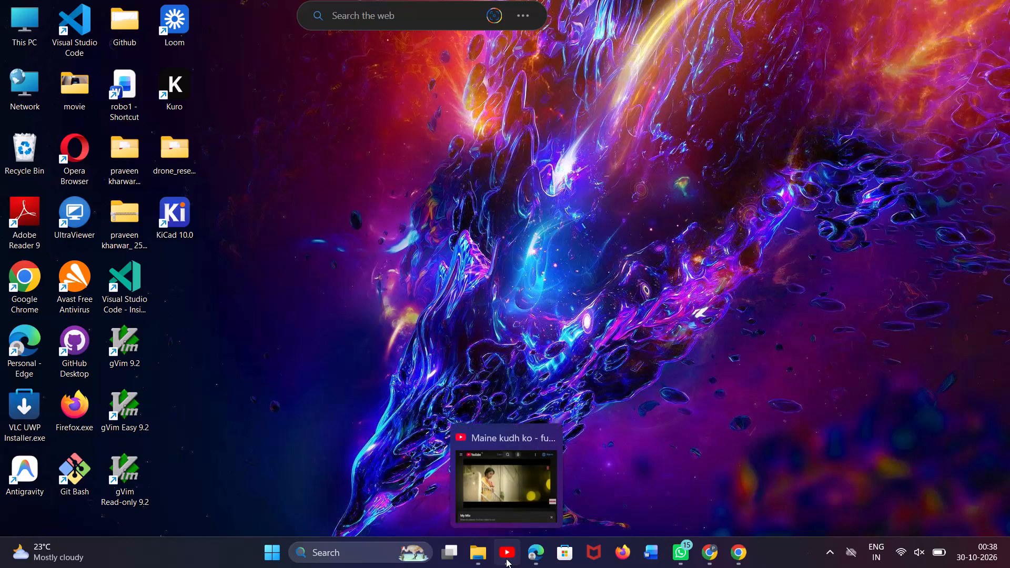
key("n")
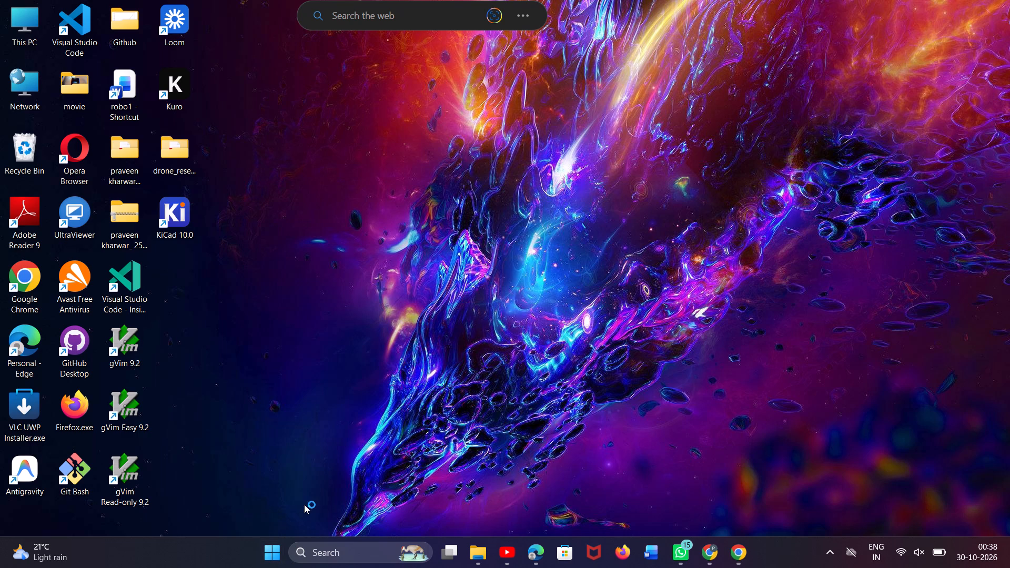
Search the installed apps for "miss" and launch Mission Planner.
left_click(279, 544)
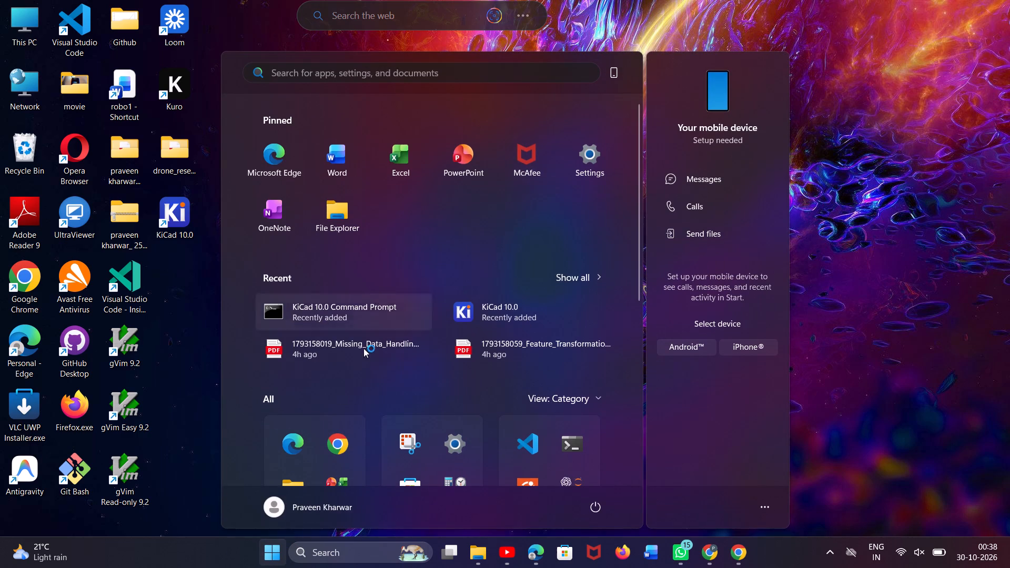
left_click(423, 70)
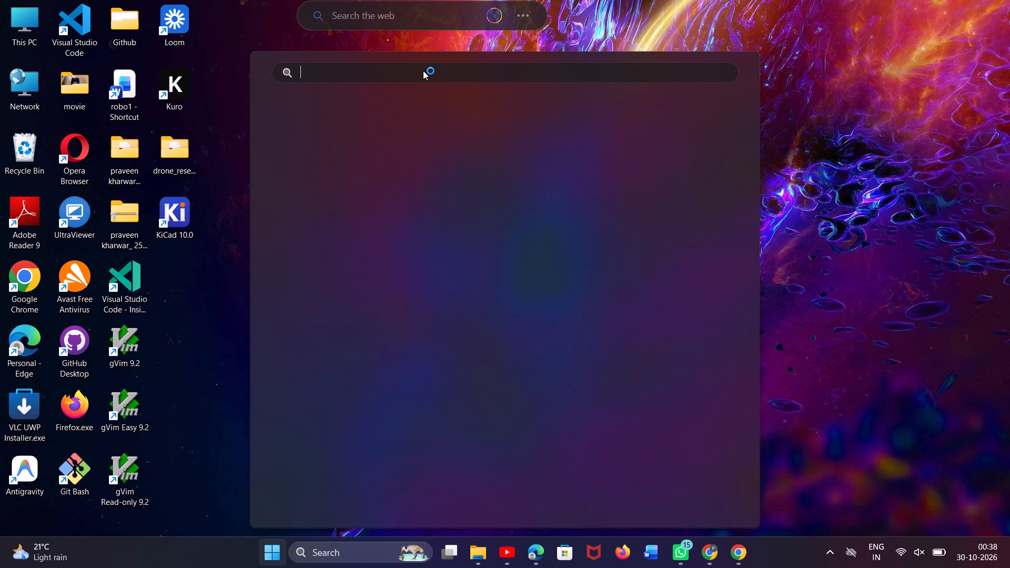
type("mi")
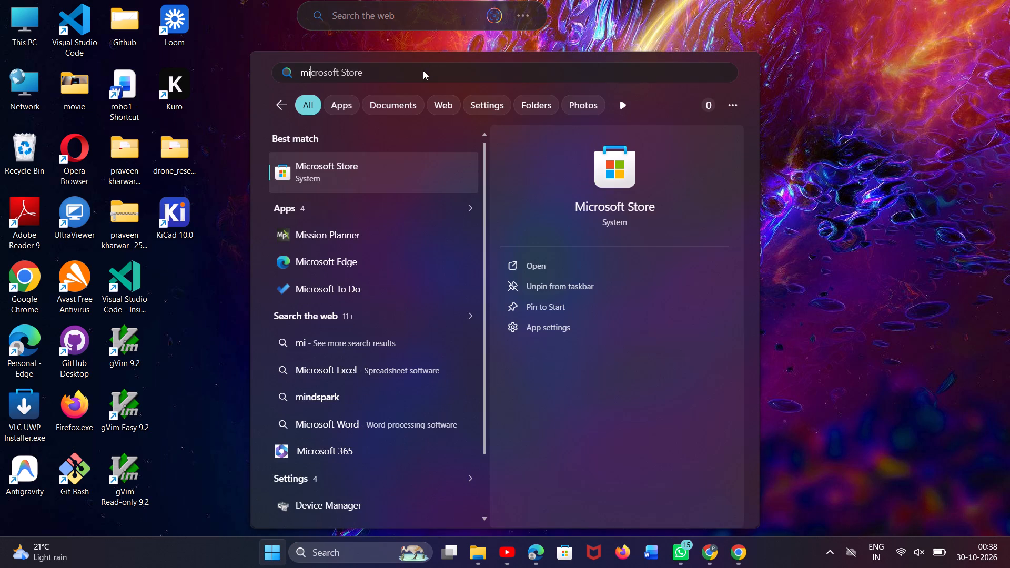
type("ss")
double_click(398, 181)
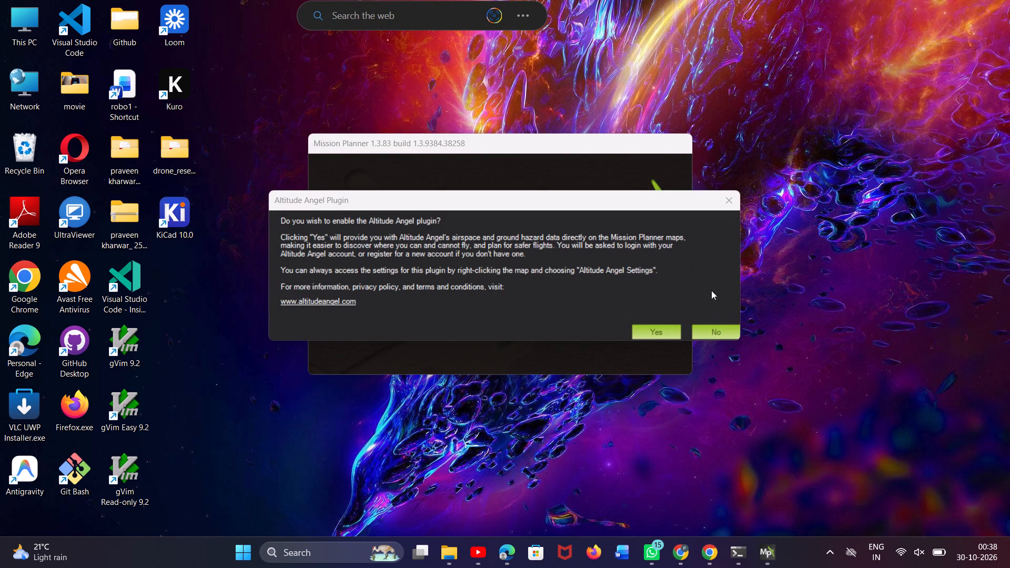
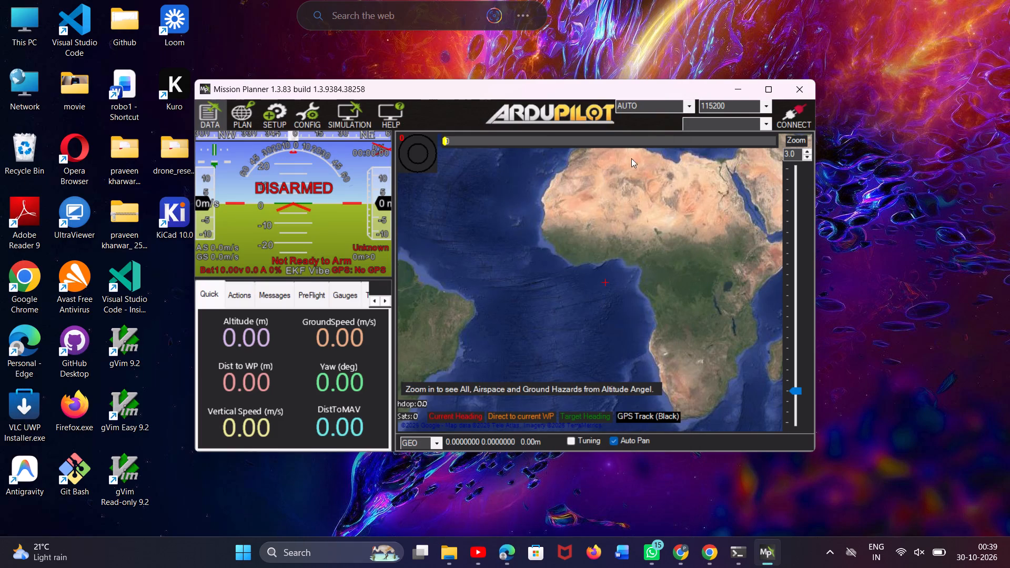
Maximize the Mission Planner window and start a vehicle connection using the AUTO port setting at 115200 baud.
left_click(764, 92)
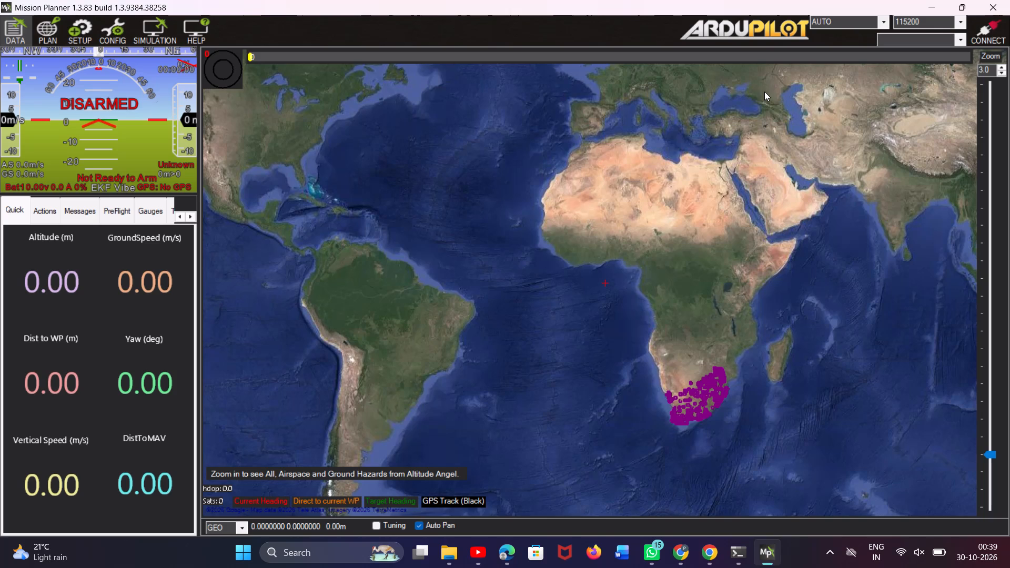
left_click(992, 27)
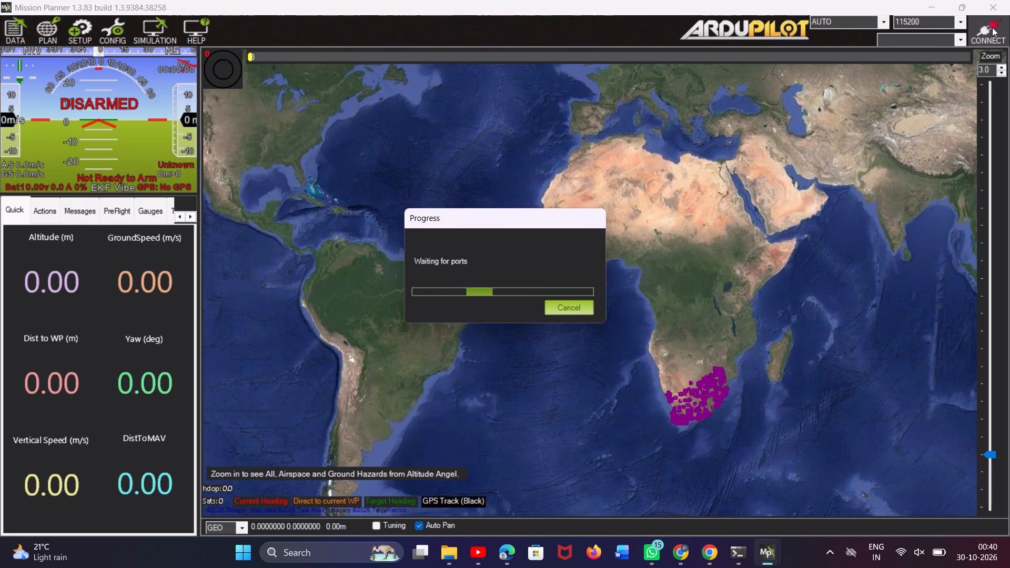
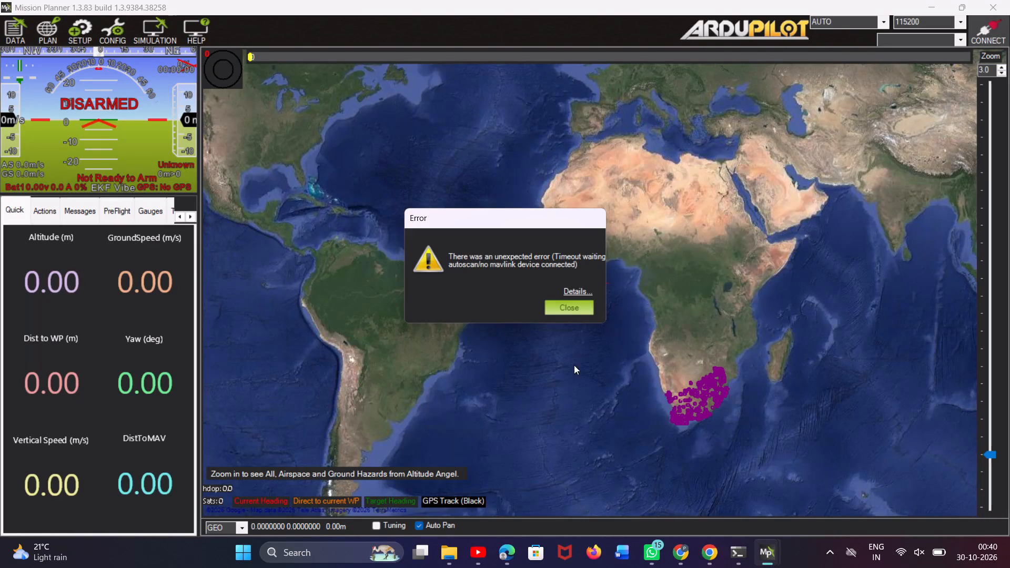
Close the connection error dialog.
left_click(574, 316)
left_click(574, 311)
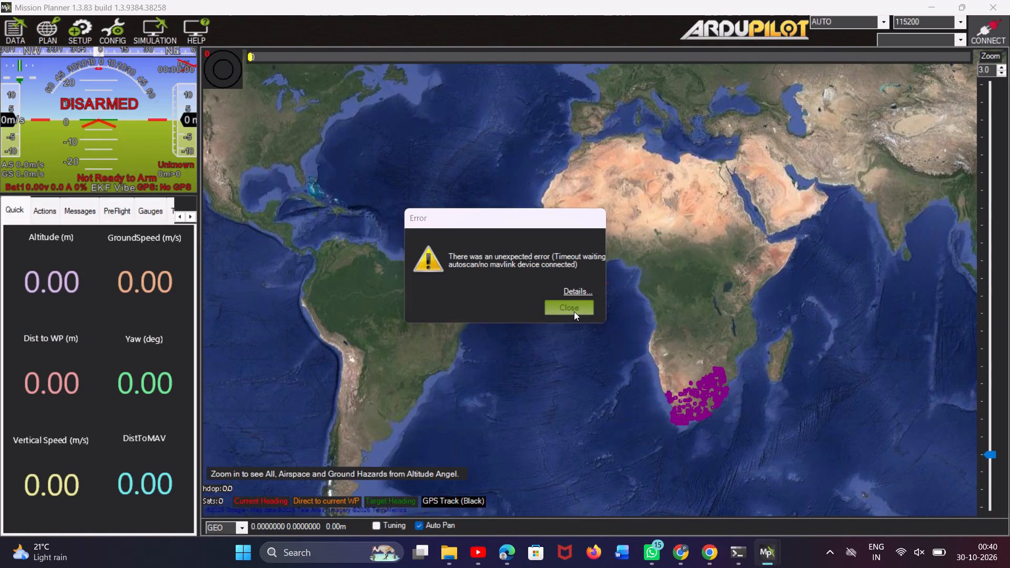
Review the available connection ports and the baud rate options, leaving the port on AUTO.
left_click(886, 22)
left_click(886, 22)
left_click(886, 22)
left_click_drag(886, 22, 874, 21)
left_click(874, 21)
left_click(955, 22)
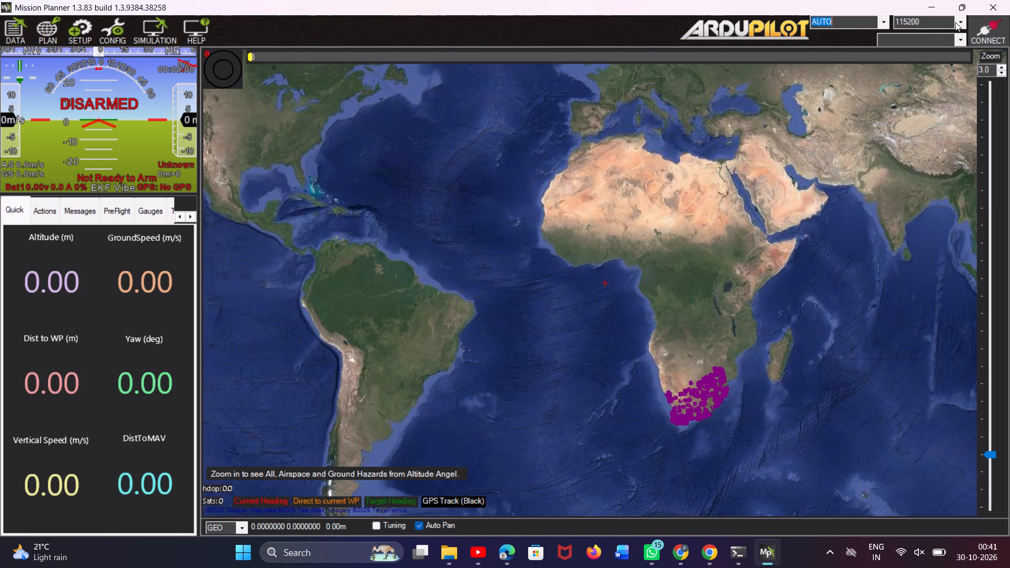
double_click(956, 23)
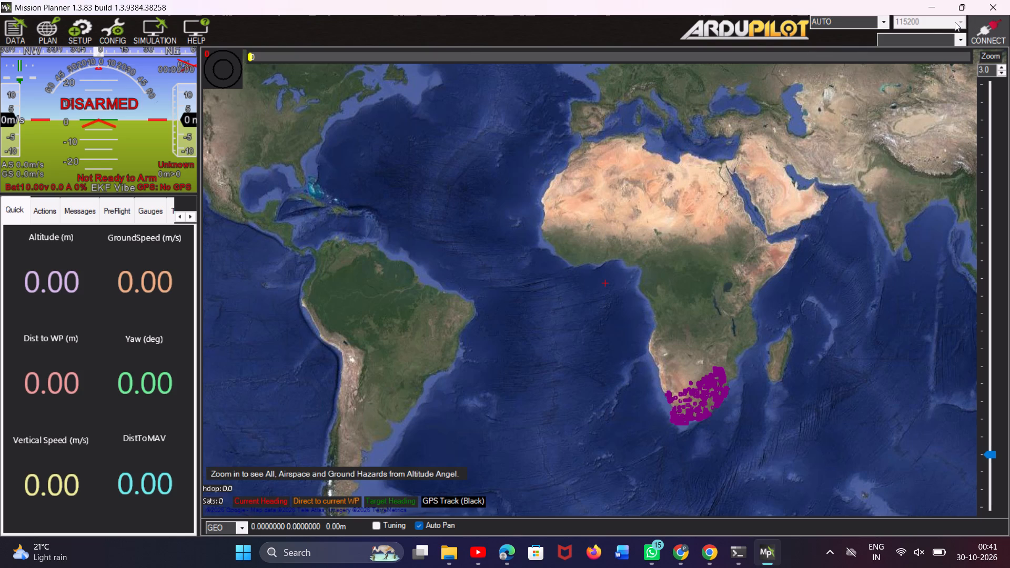
left_click(883, 25)
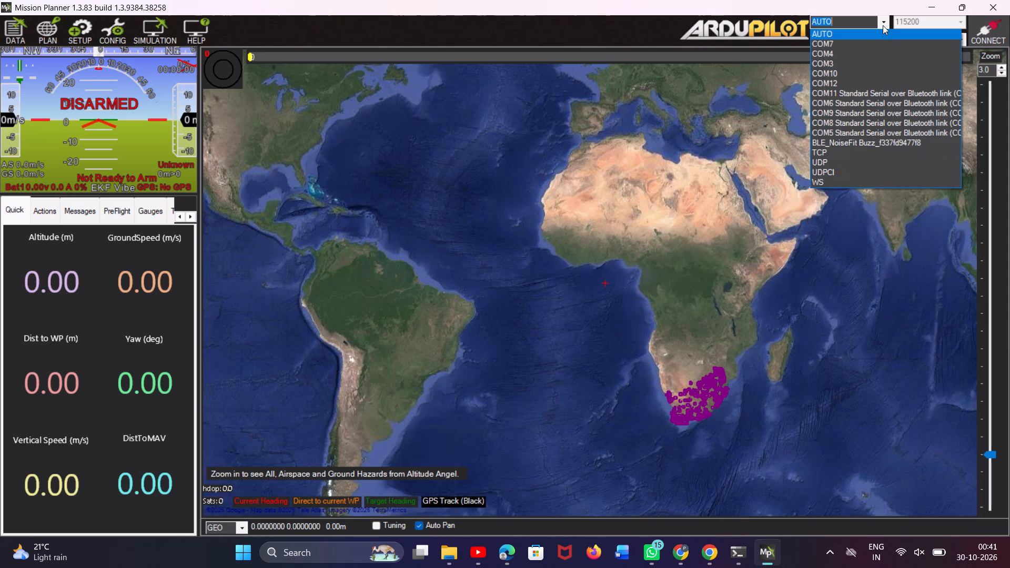
left_click(963, 16)
left_click(963, 16)
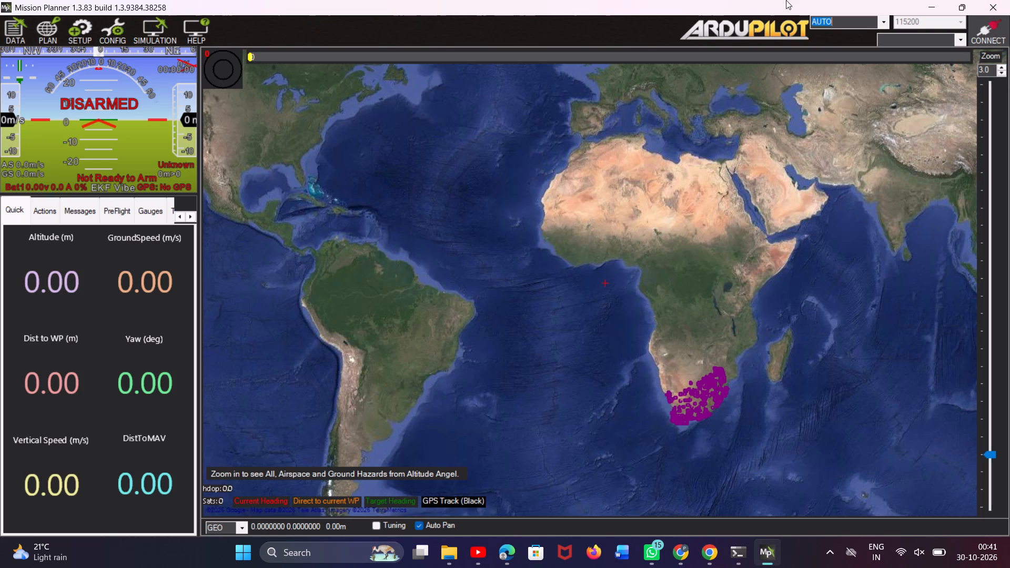
Open the Install Firmware page in the hardware setup section.
left_click(21, 35)
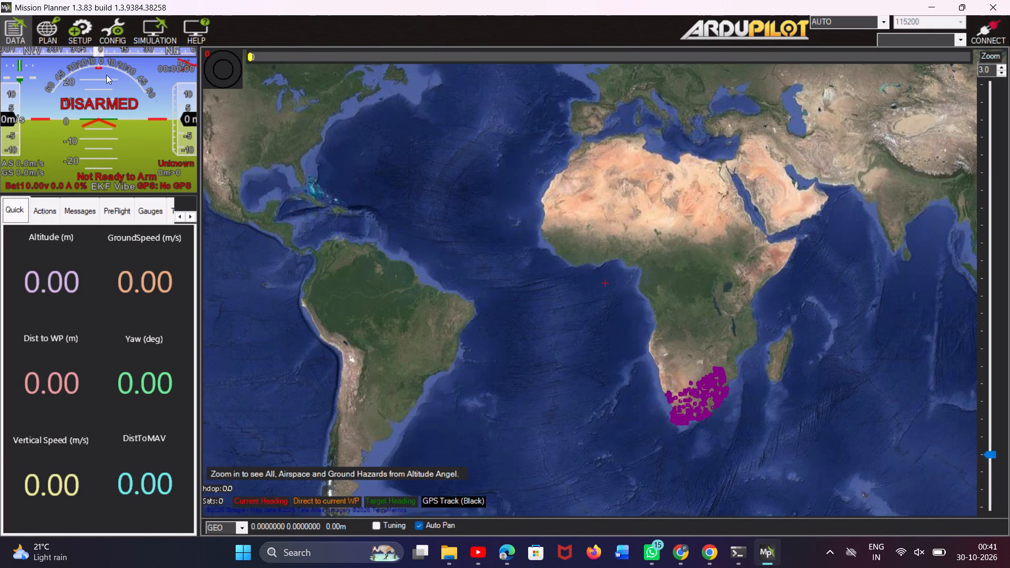
left_click(115, 96)
left_click(78, 25)
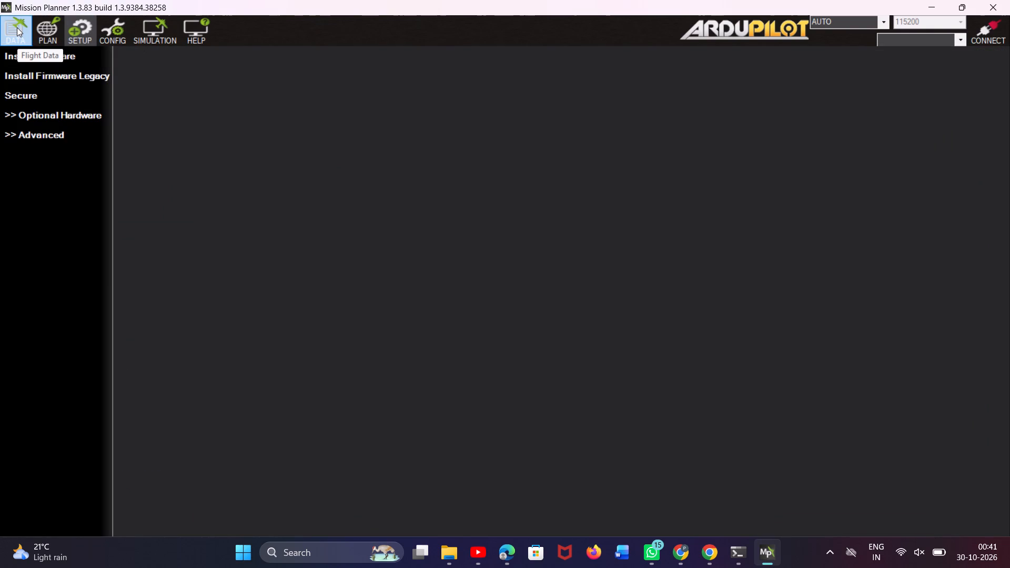
left_click(17, 27)
left_click(73, 32)
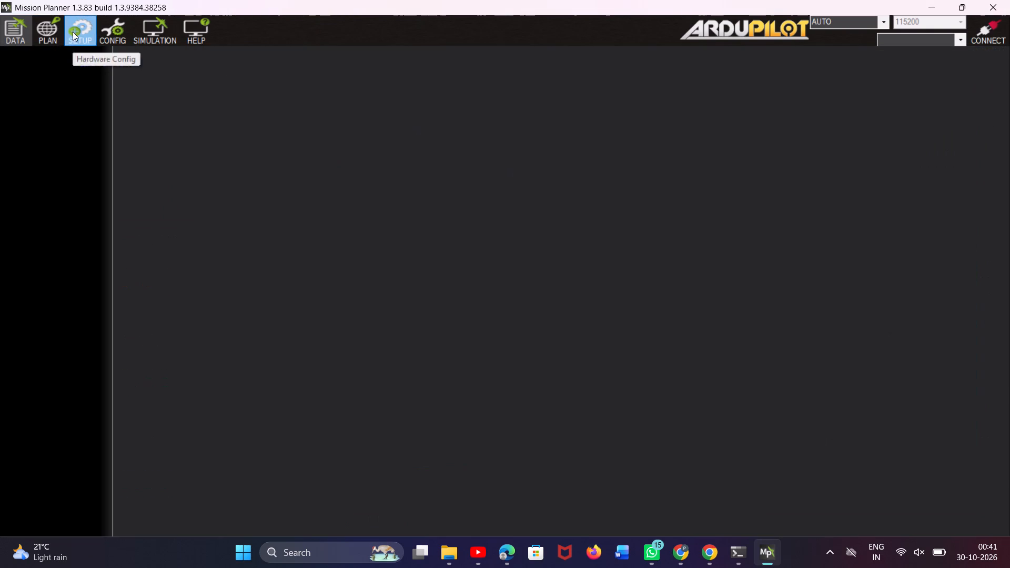
left_click(77, 62)
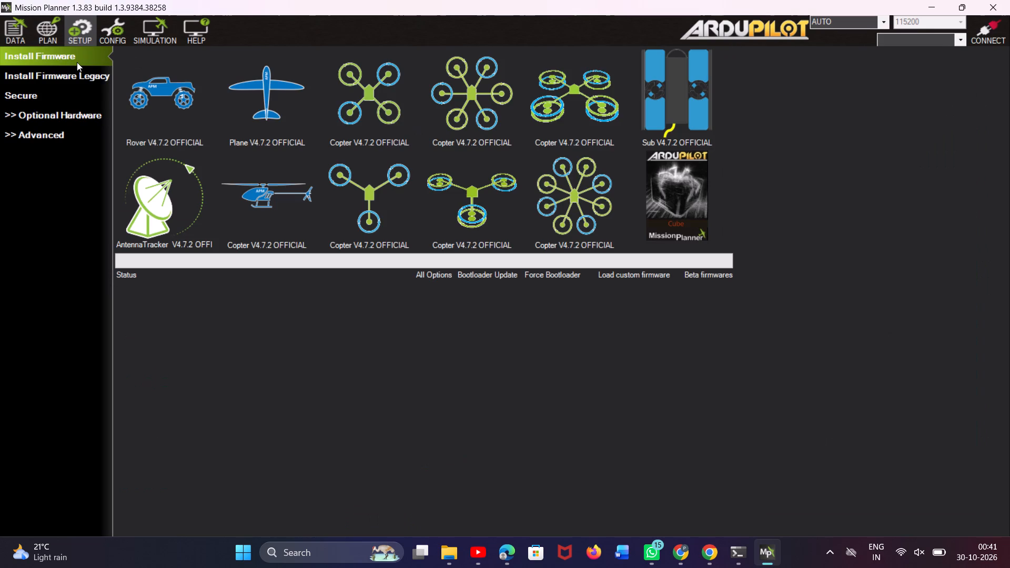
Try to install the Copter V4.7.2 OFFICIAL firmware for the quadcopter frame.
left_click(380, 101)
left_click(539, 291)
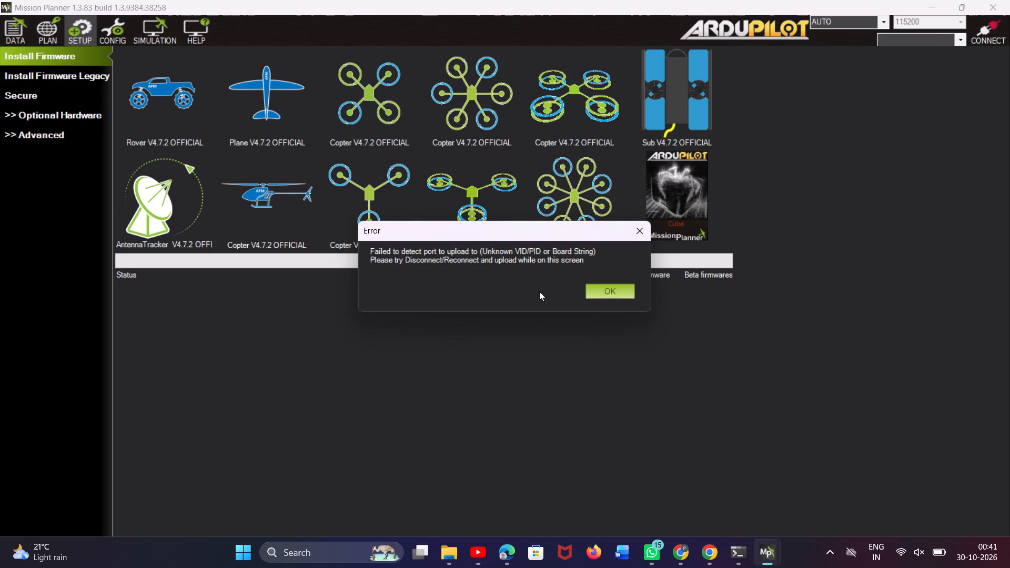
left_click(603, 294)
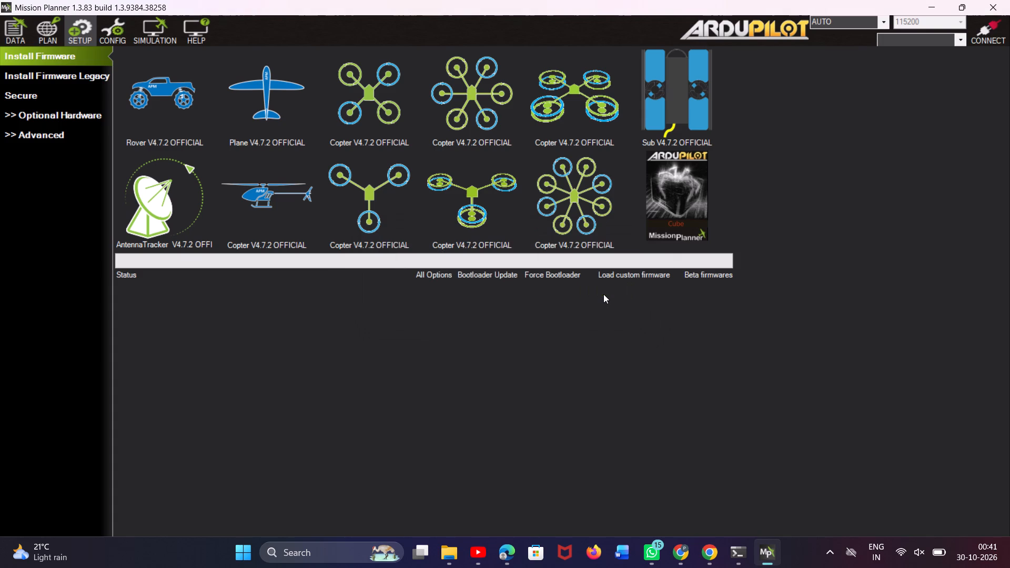
Start another vehicle connection attempt using the AUTO port setting.
left_click(1006, 36)
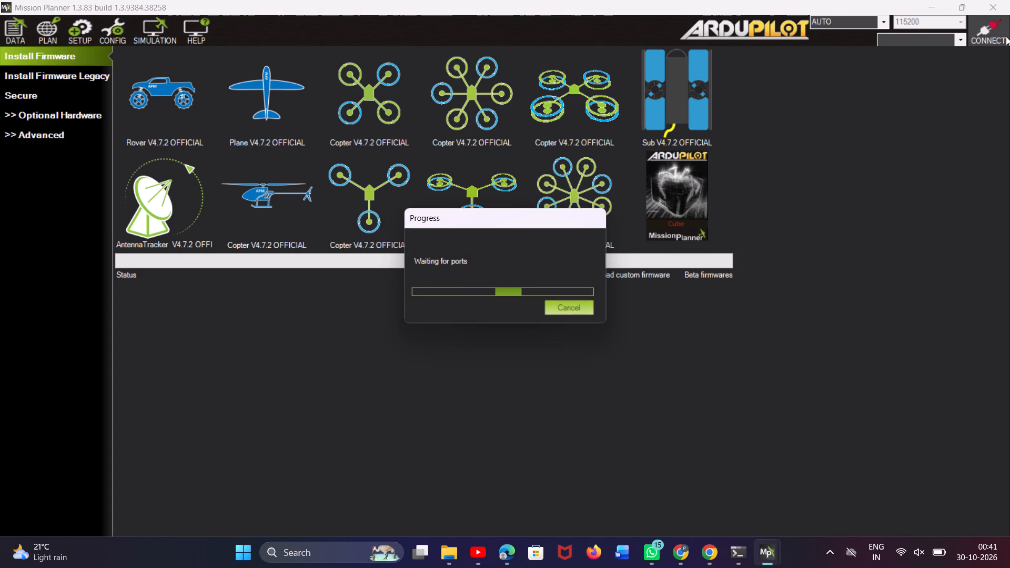
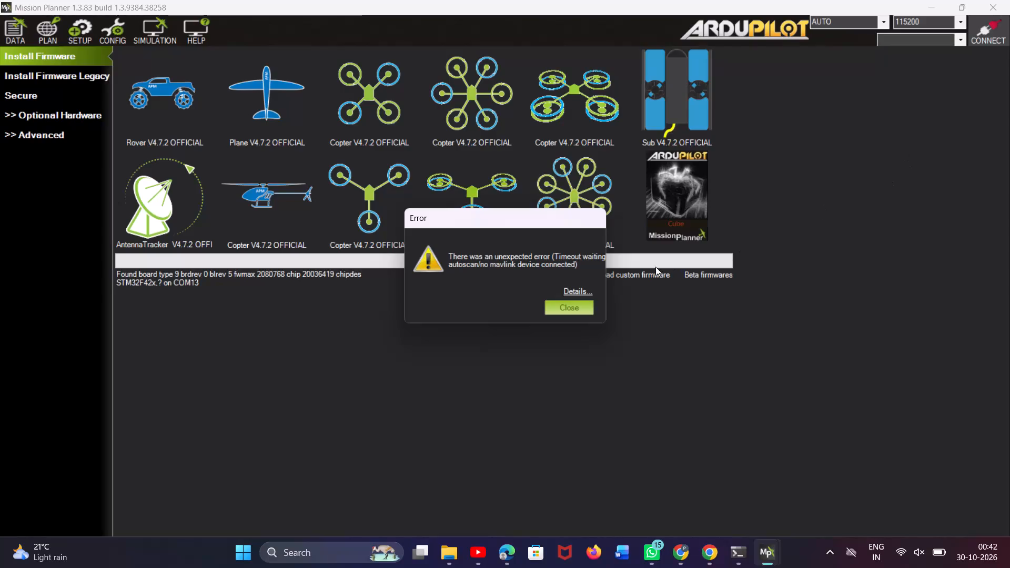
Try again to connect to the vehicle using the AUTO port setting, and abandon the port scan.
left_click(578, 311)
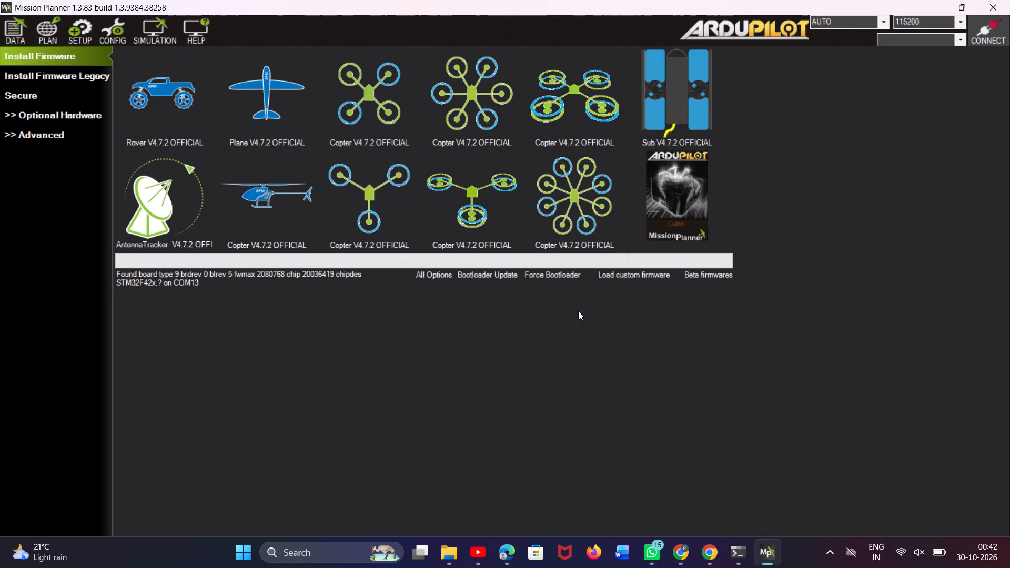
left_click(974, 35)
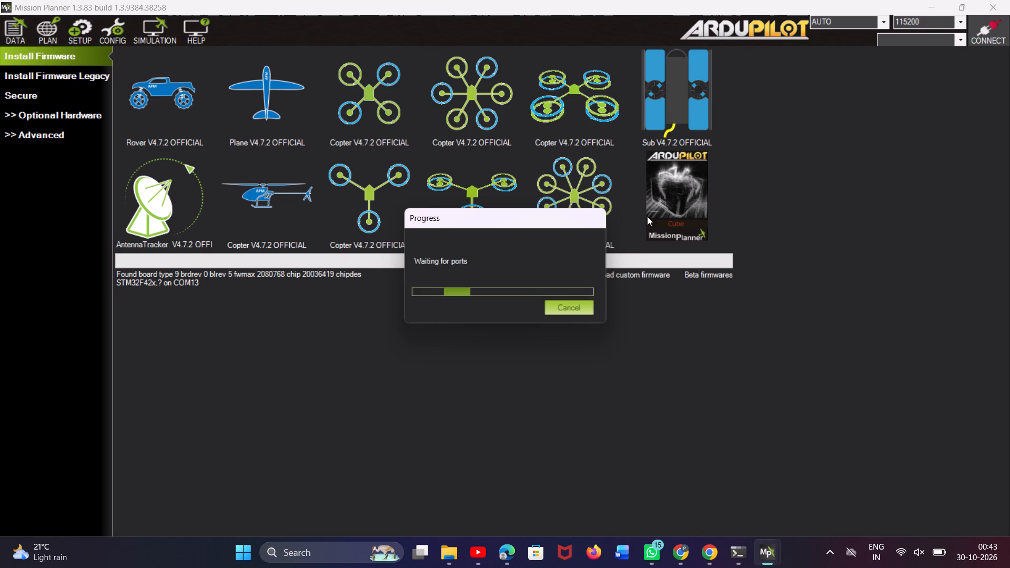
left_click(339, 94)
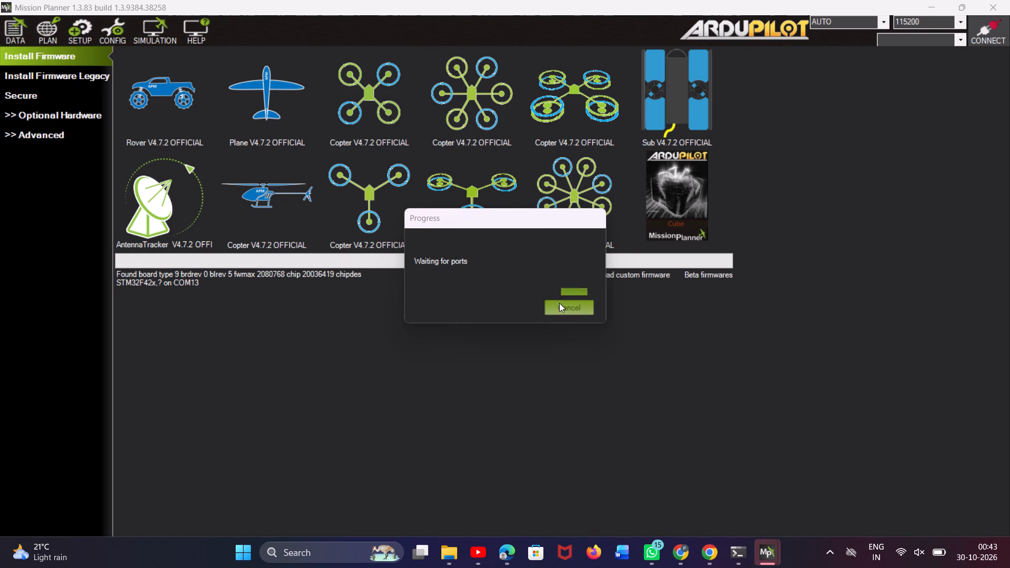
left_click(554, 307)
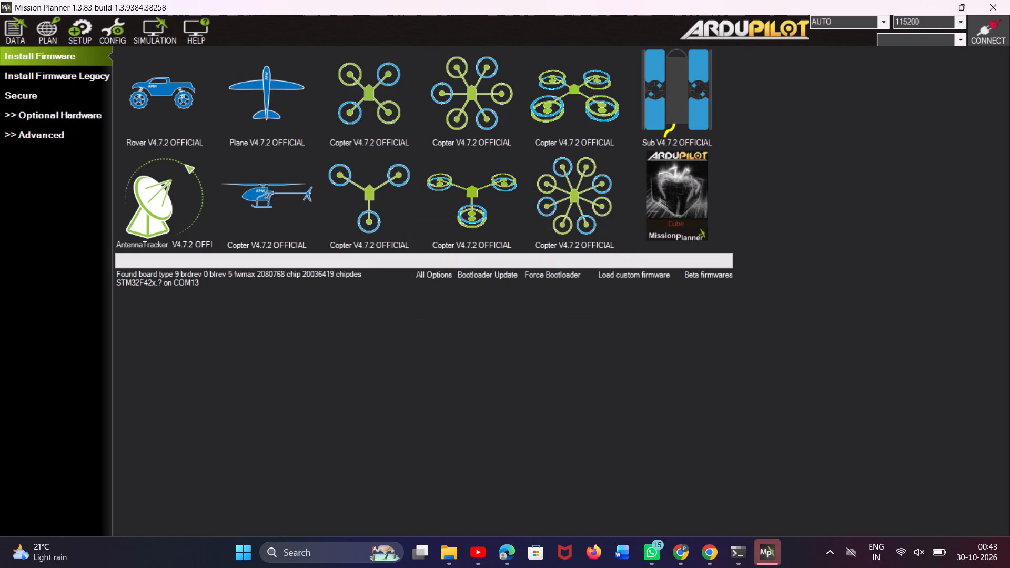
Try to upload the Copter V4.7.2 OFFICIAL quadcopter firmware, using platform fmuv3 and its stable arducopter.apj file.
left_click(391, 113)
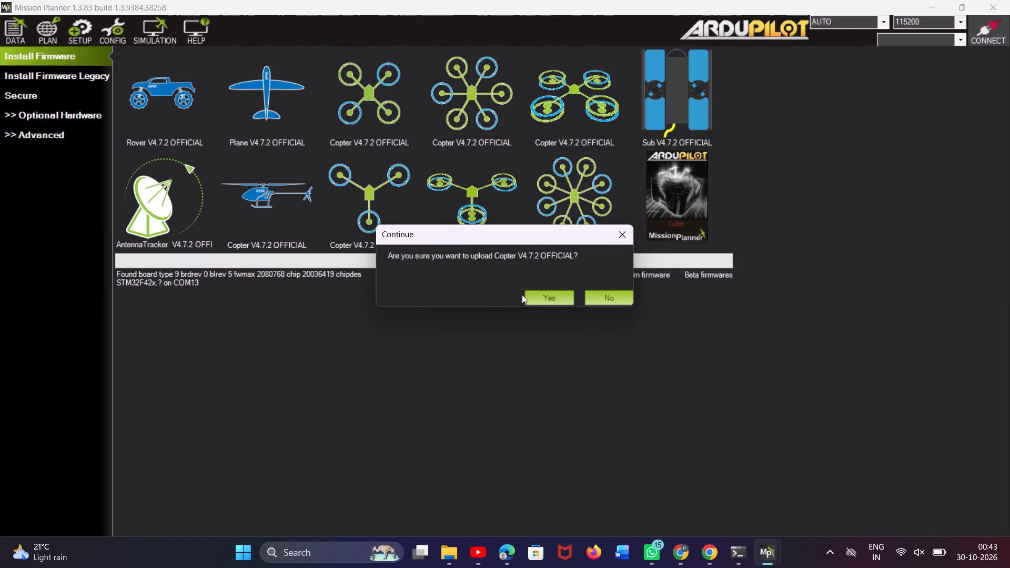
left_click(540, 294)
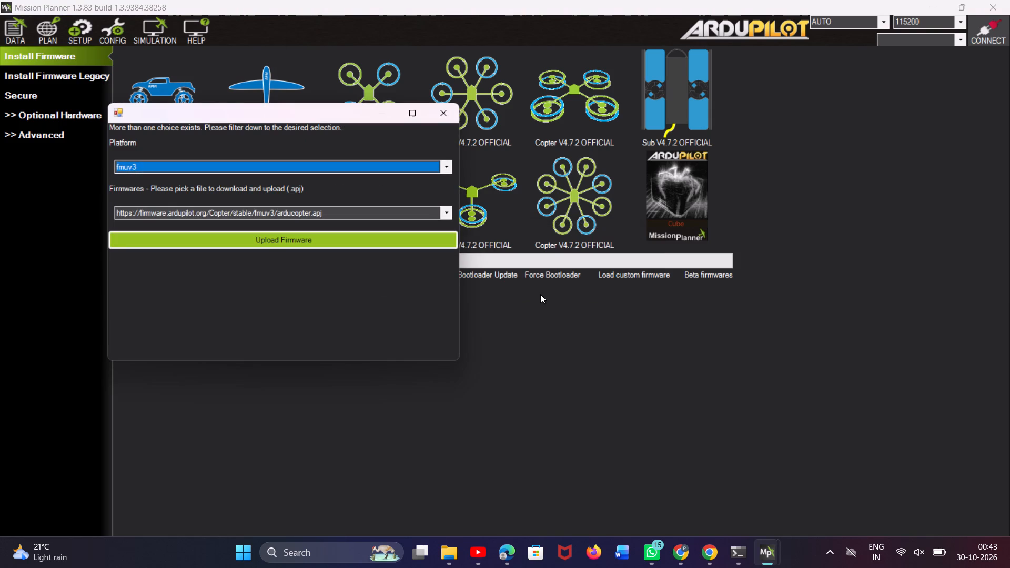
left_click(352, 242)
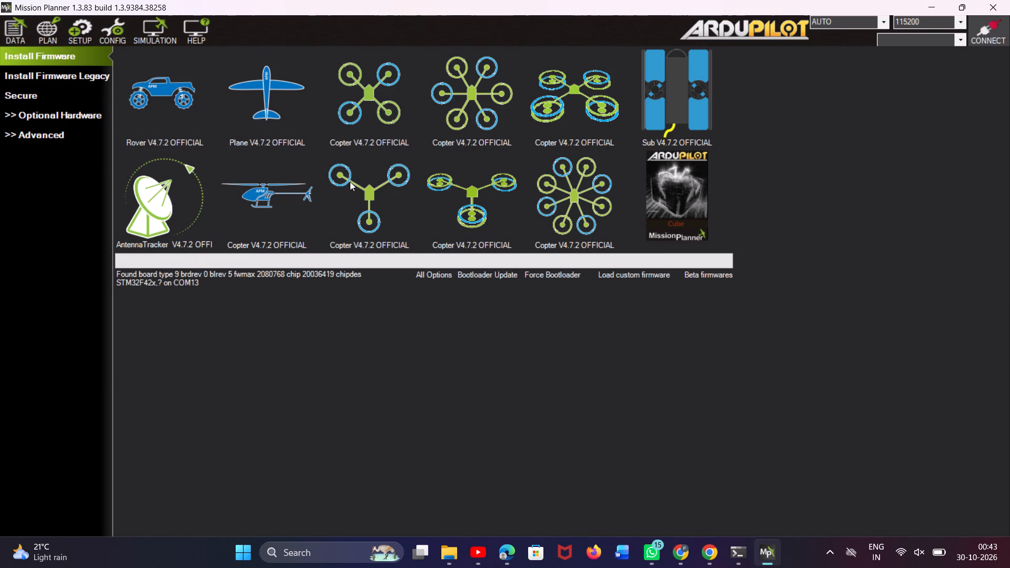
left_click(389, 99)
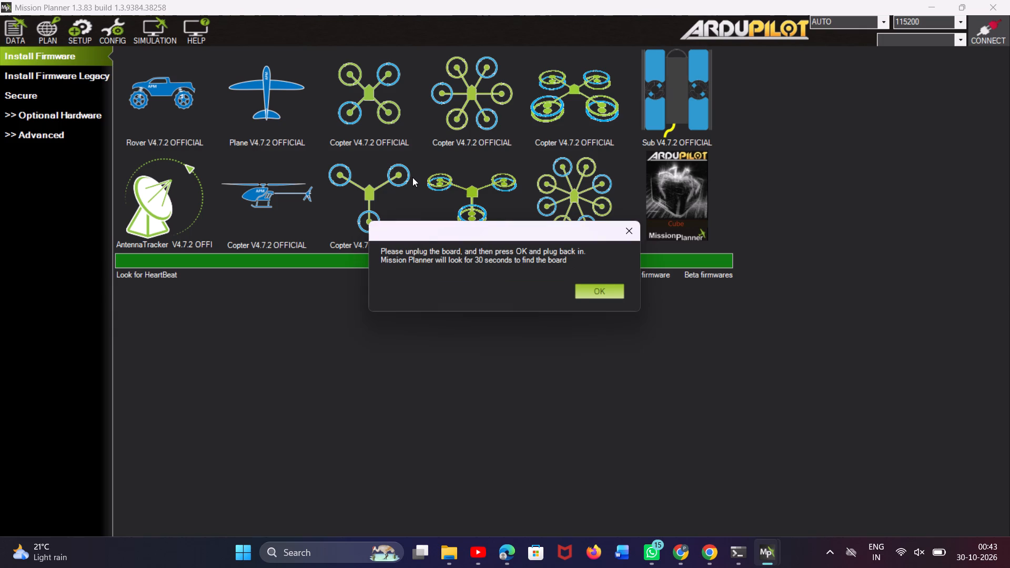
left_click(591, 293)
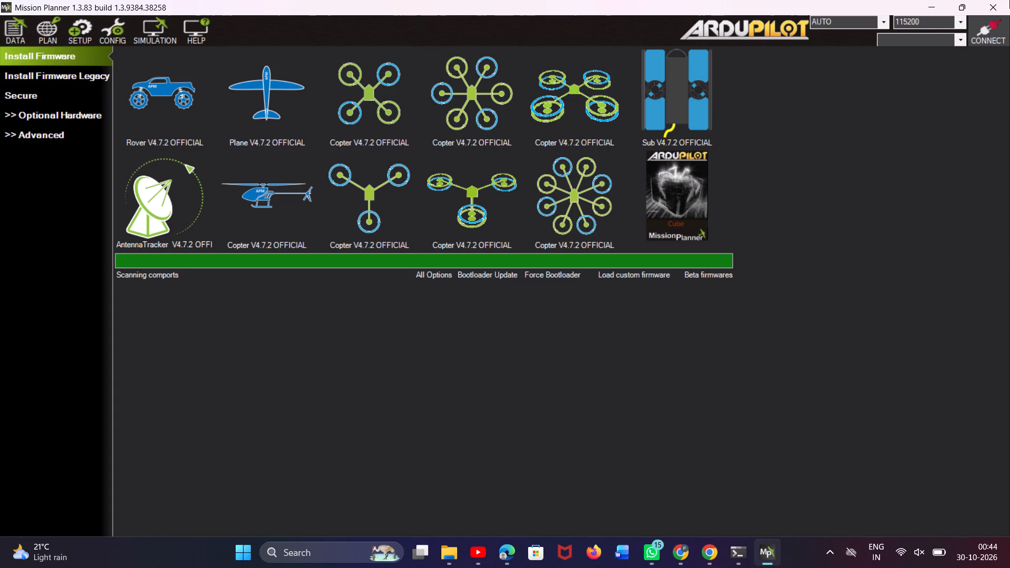
Connect to the vehicle with the AUTO port setting and dismiss the new firmware notice.
left_click(983, 22)
left_click(998, 39)
left_click(972, 176)
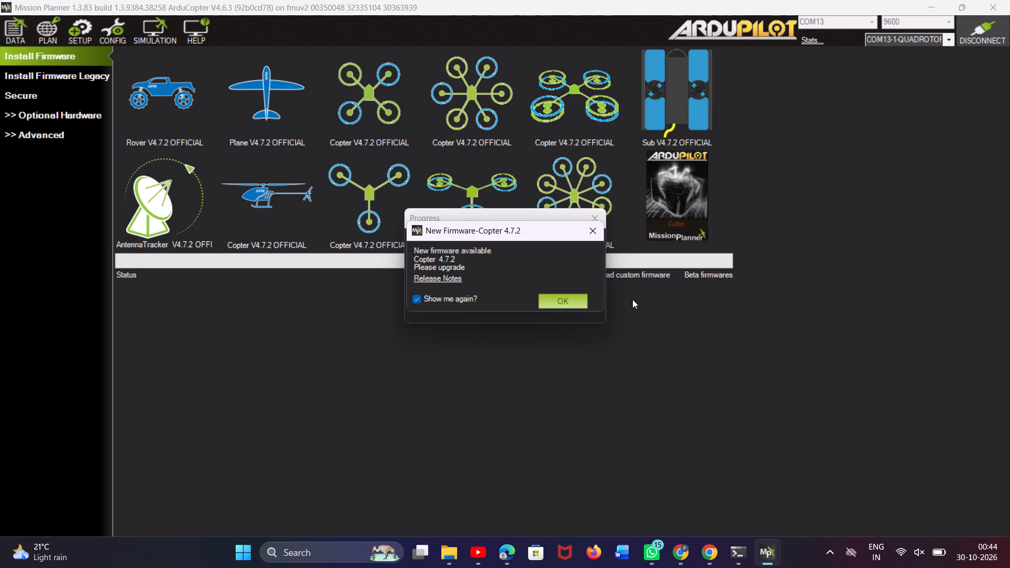
left_click(568, 302)
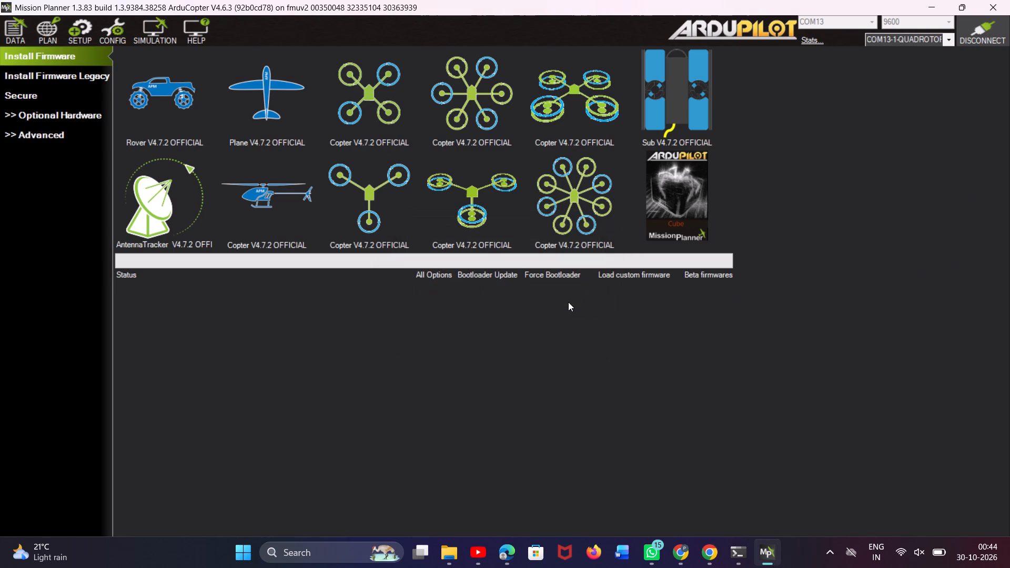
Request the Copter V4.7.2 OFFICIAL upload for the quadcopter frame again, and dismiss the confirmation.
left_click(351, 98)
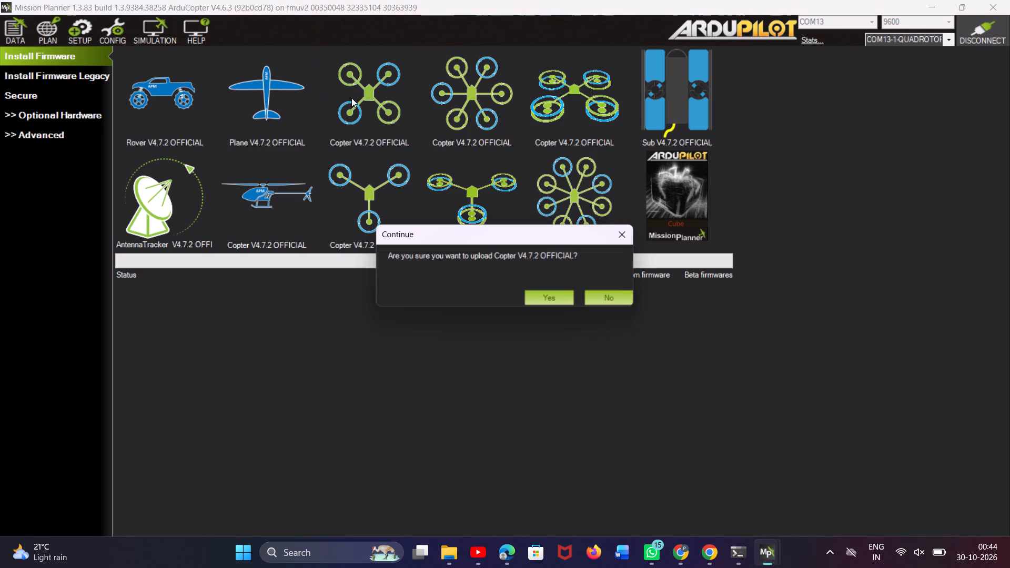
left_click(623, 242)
Look through the legacy firmware, Secure and Optional Hardware setup pages, including RTK/GPS Inject and DroneCAN/UAVCAN.
left_click(54, 71)
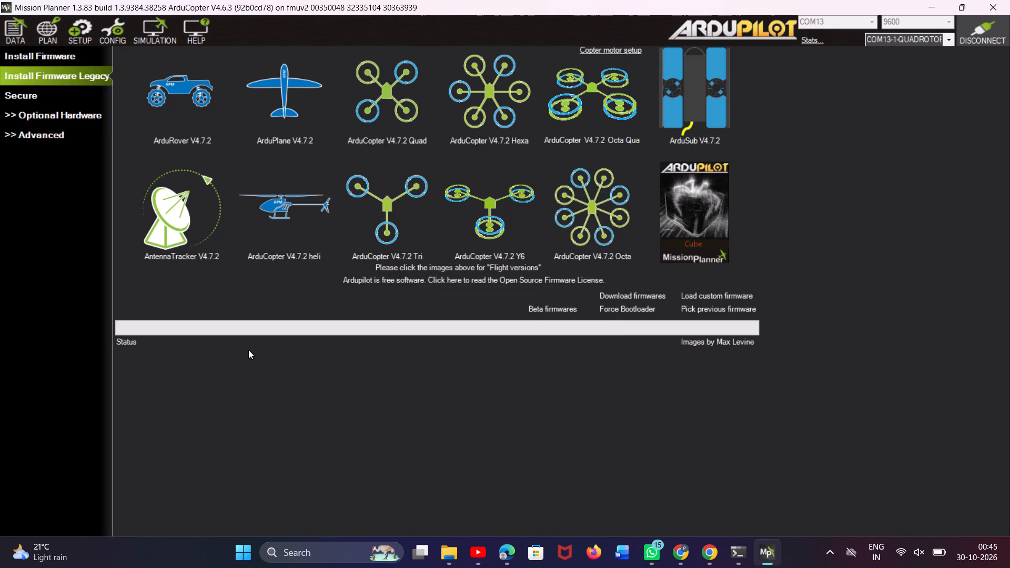
left_click(59, 115)
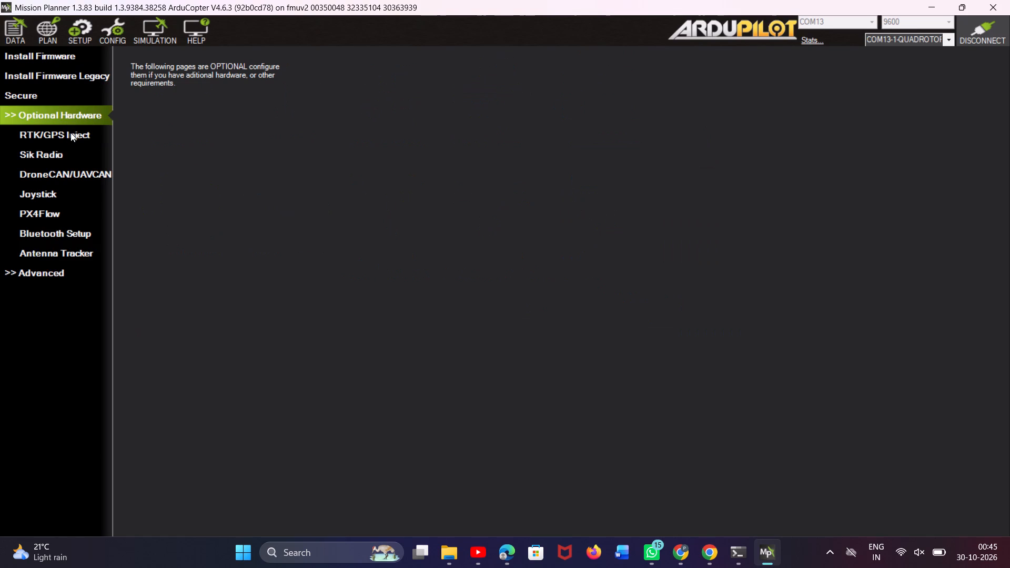
left_click(70, 133)
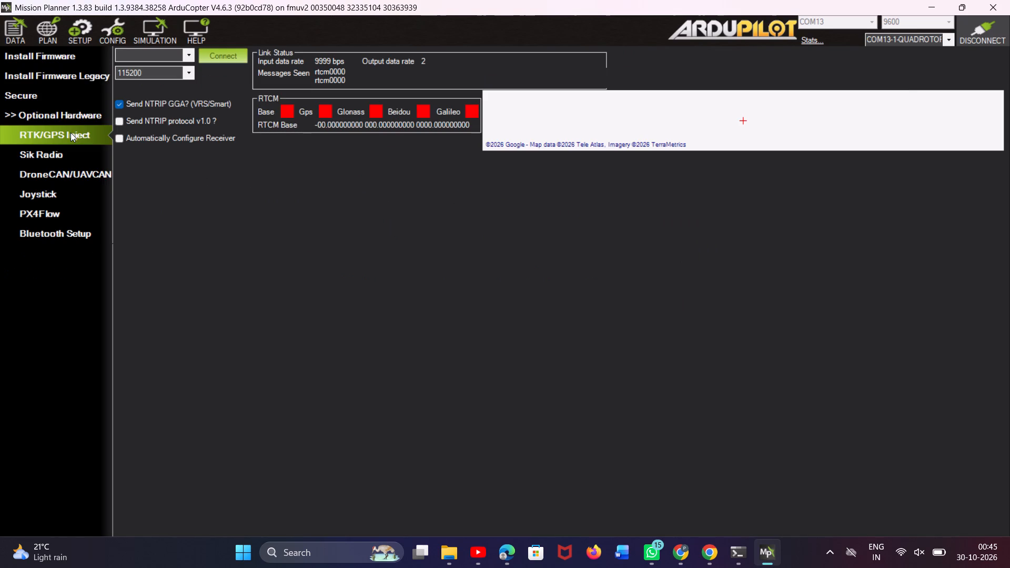
left_click(48, 98)
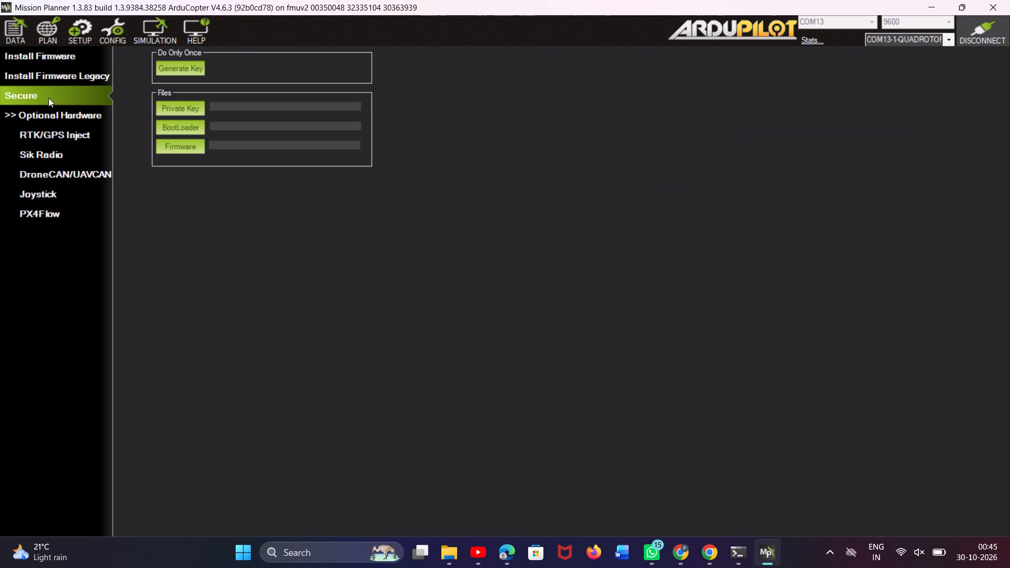
left_click(53, 117)
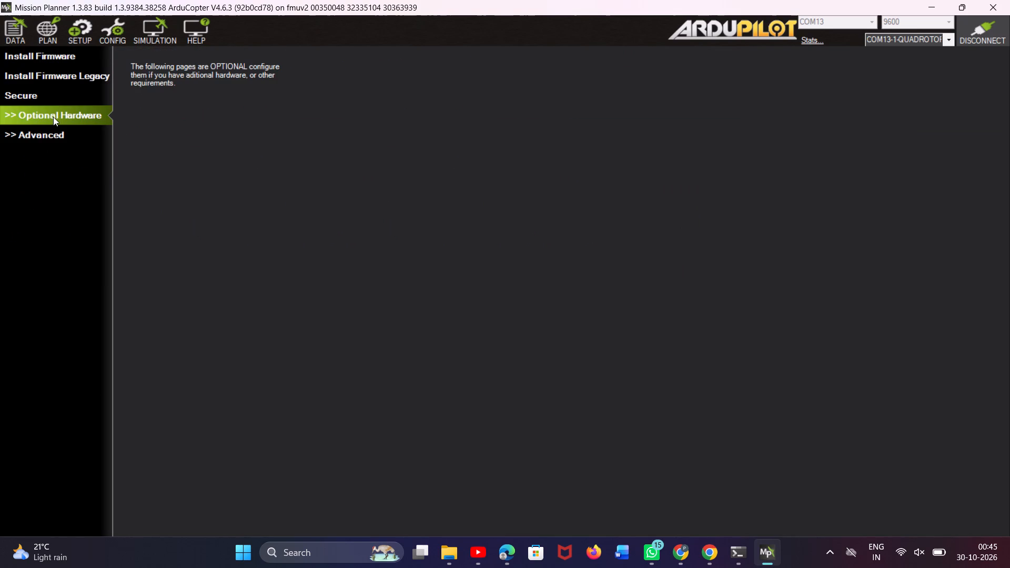
left_click(54, 131)
left_click(58, 115)
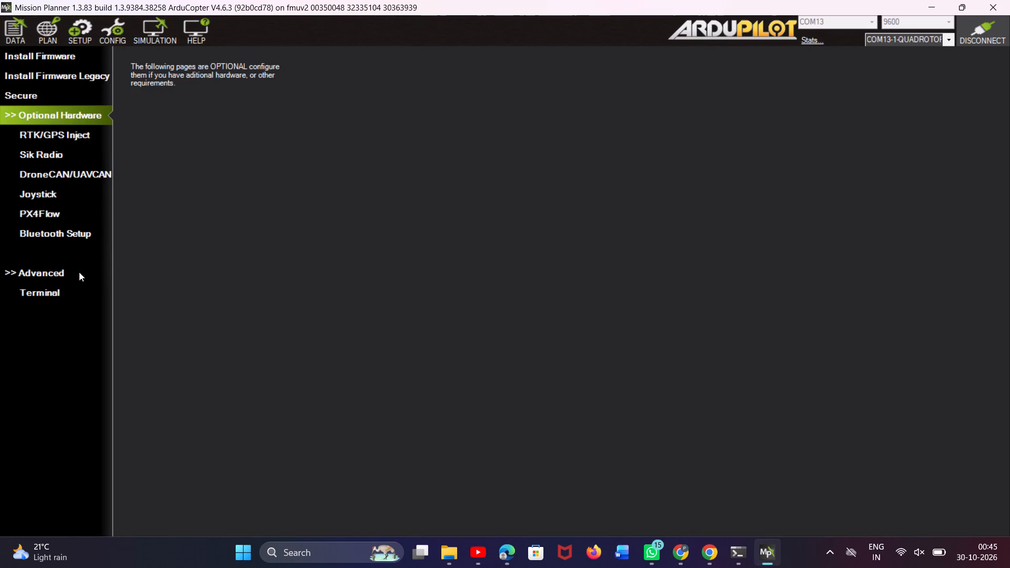
left_click(66, 176)
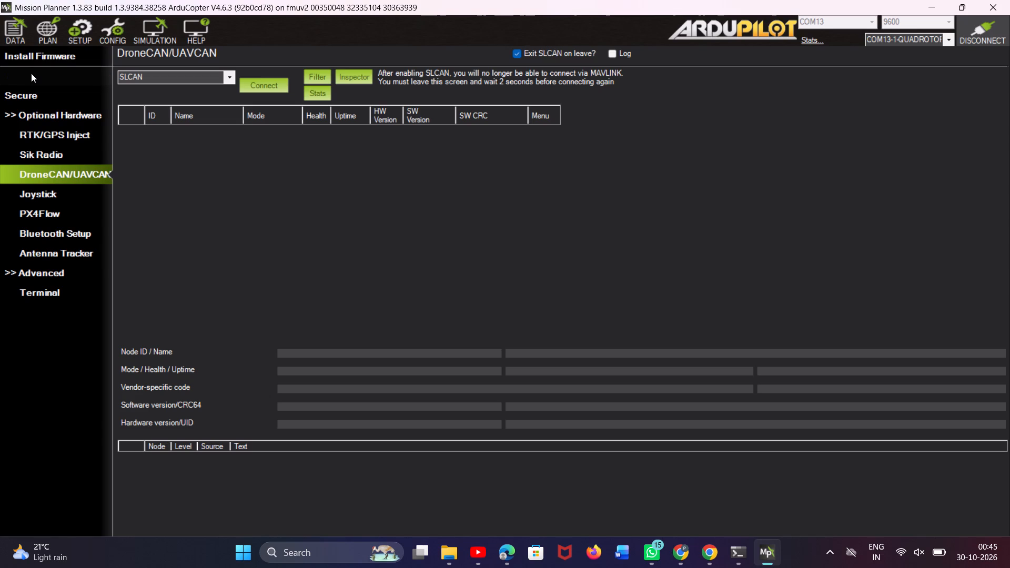
left_click(33, 123)
left_click(33, 123)
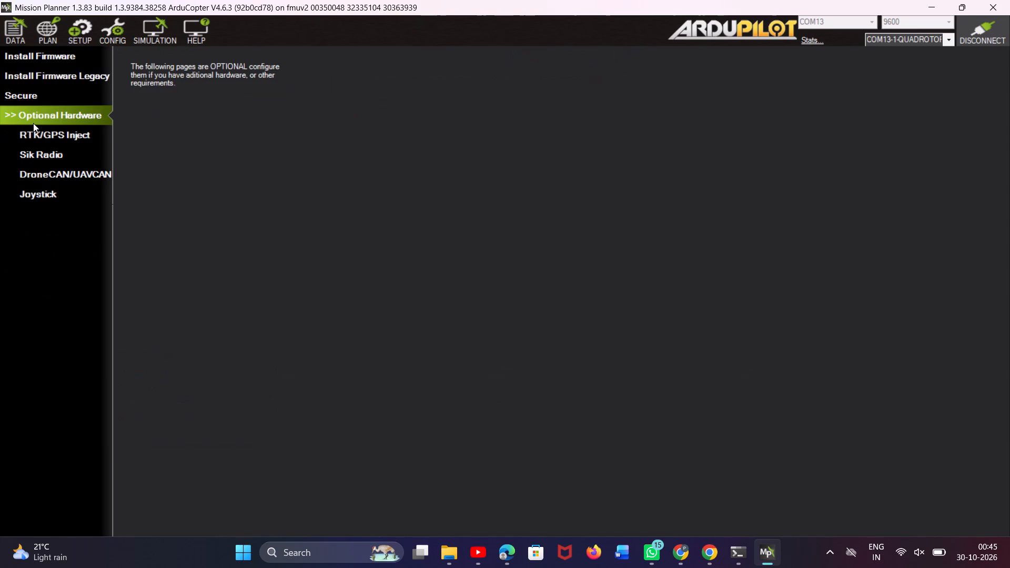
Look through the connected vehicle's flight data, hardware setup, flight plan, Basic Tuning and simulation screens.
left_click(21, 27)
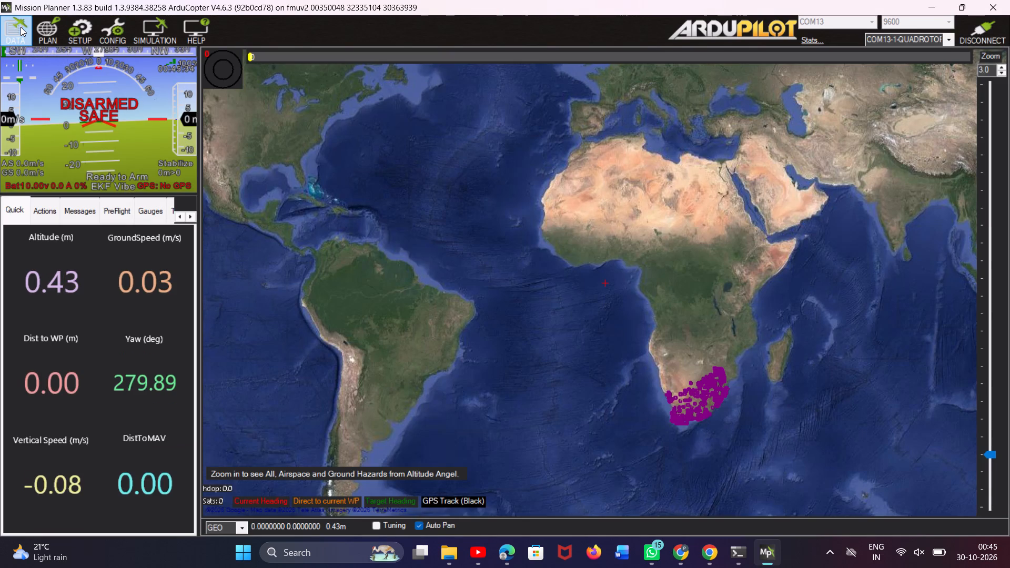
left_click(70, 27)
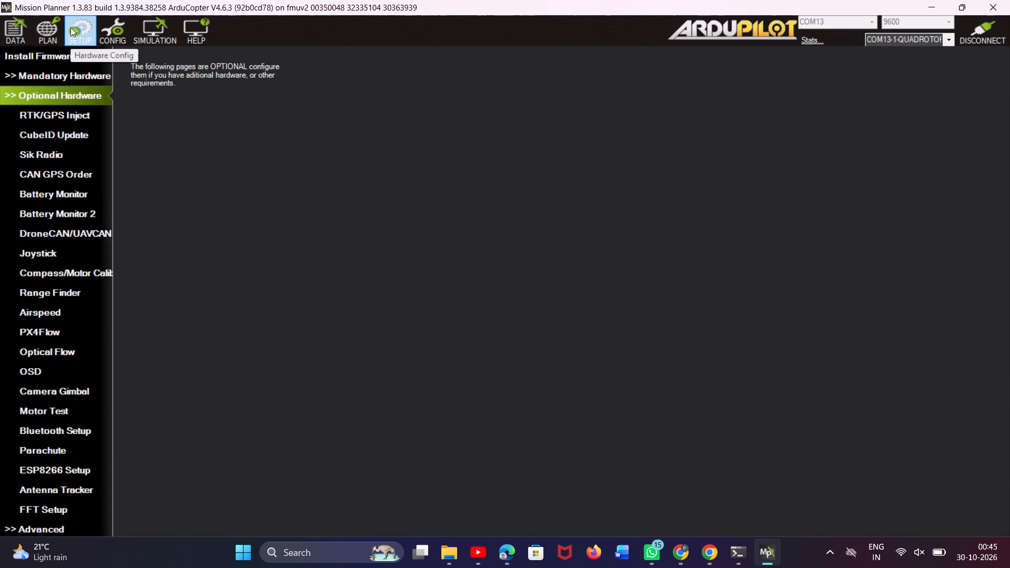
scroll(49, 211, "down", 3)
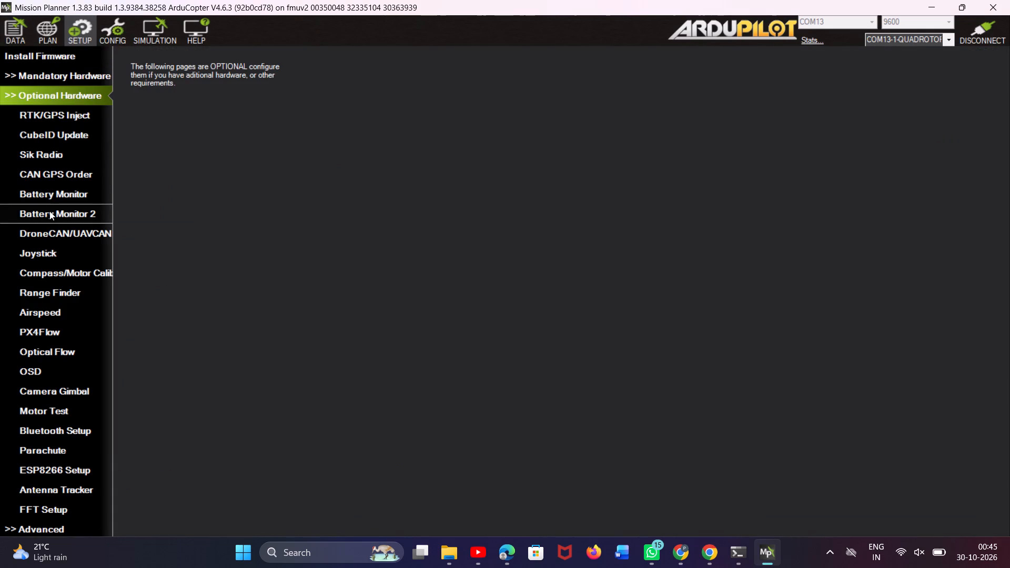
scroll(49, 211, "up", 1)
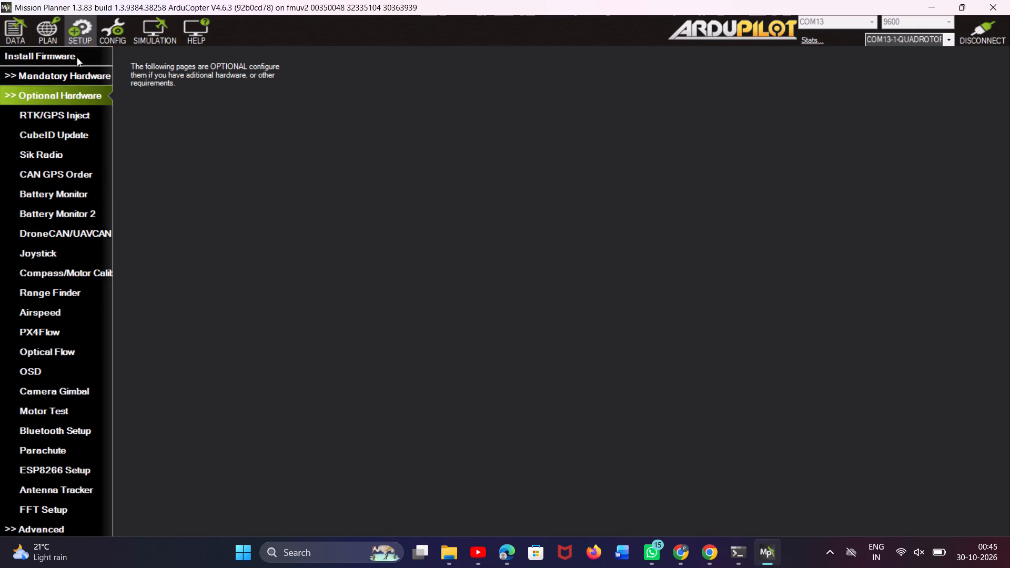
left_click(59, 30)
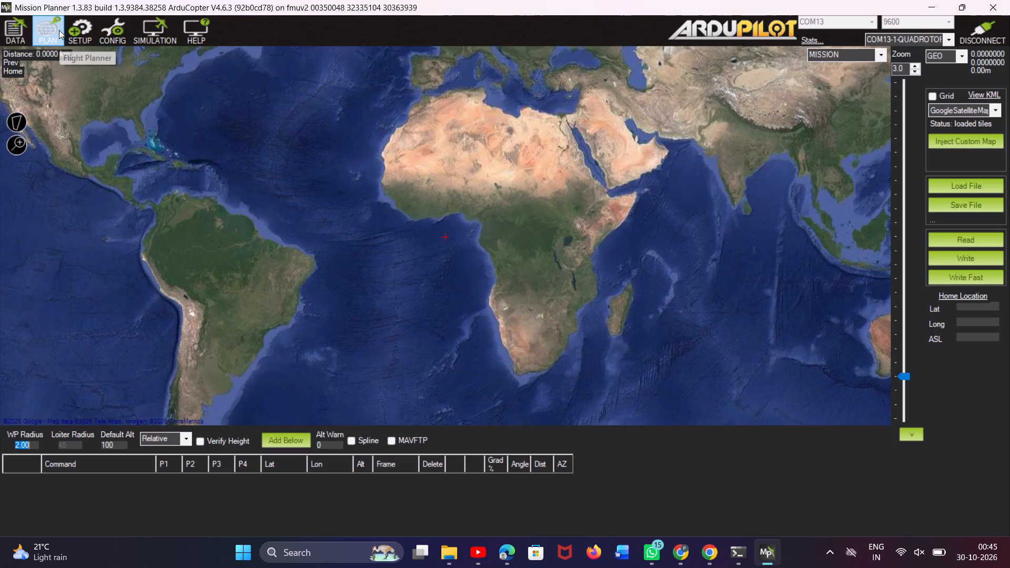
left_click(121, 29)
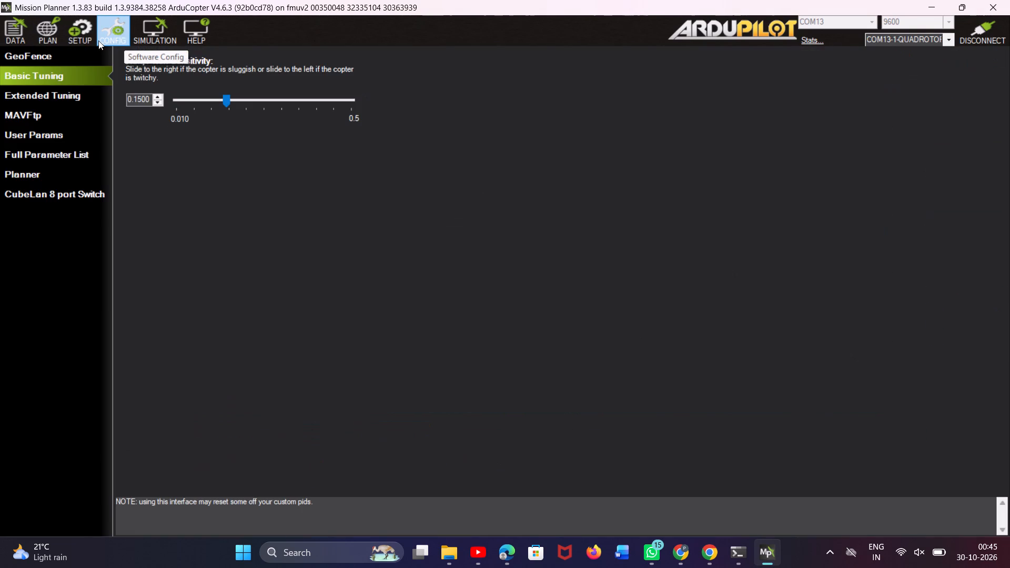
left_click(170, 36)
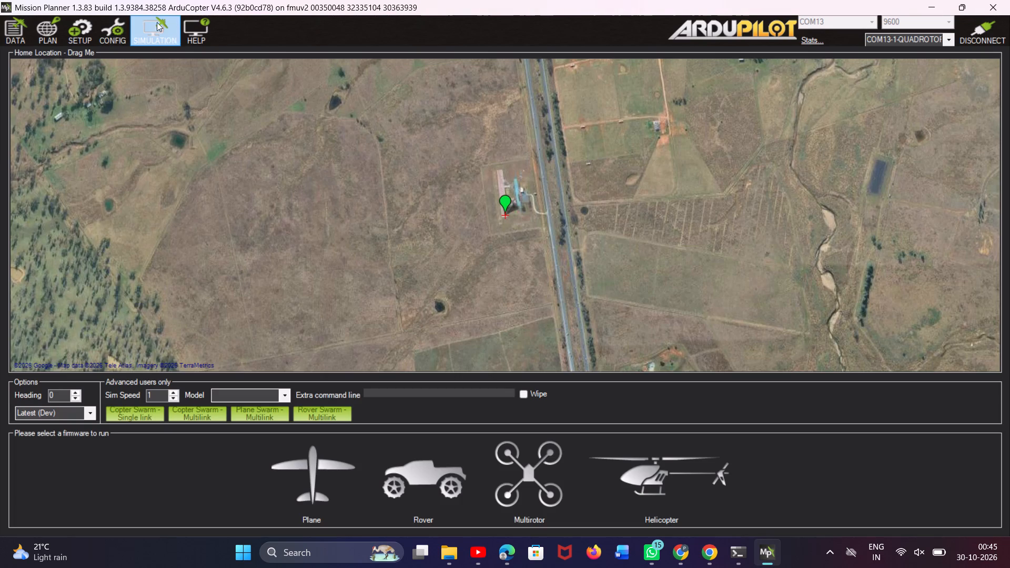
Open the Frame Type page under Mandatory Hardware to review the vehicle's frame class and type.
left_click(86, 25)
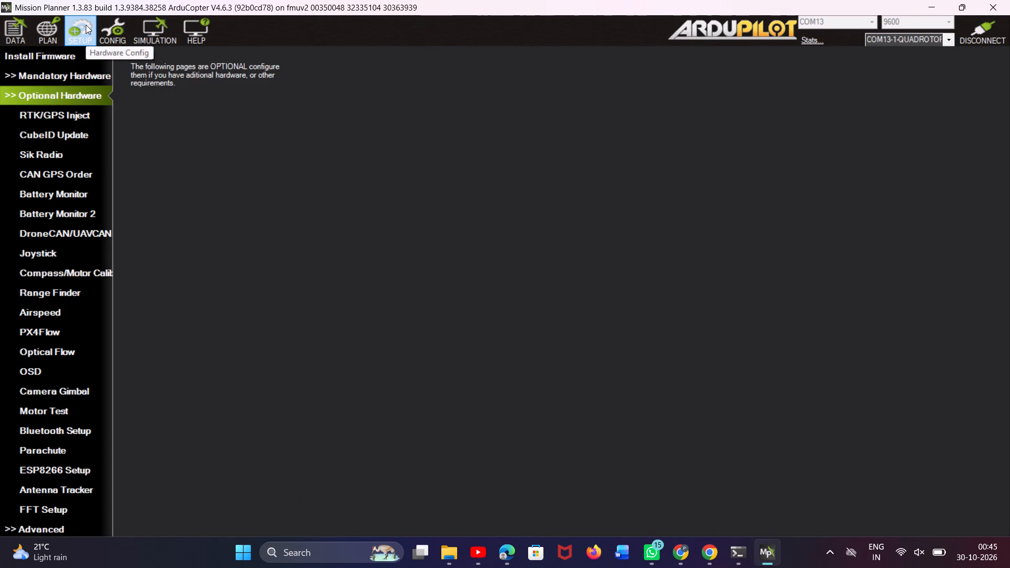
left_click(67, 74)
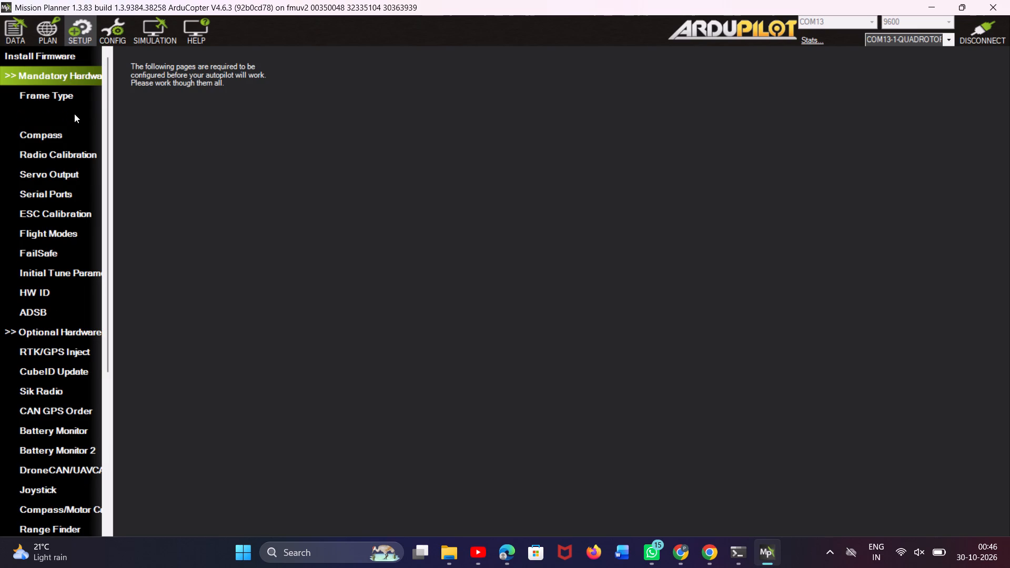
left_click(68, 88)
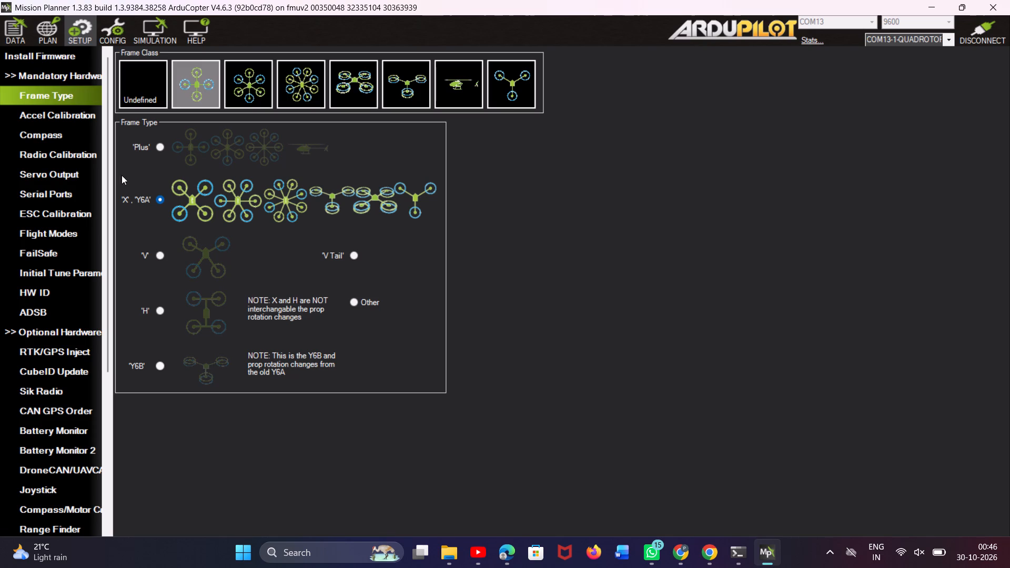
Run the 3-axis accelerometer calibration through the level, left, right, nose-down, nose-up and back vehicle positions.
left_click(68, 118)
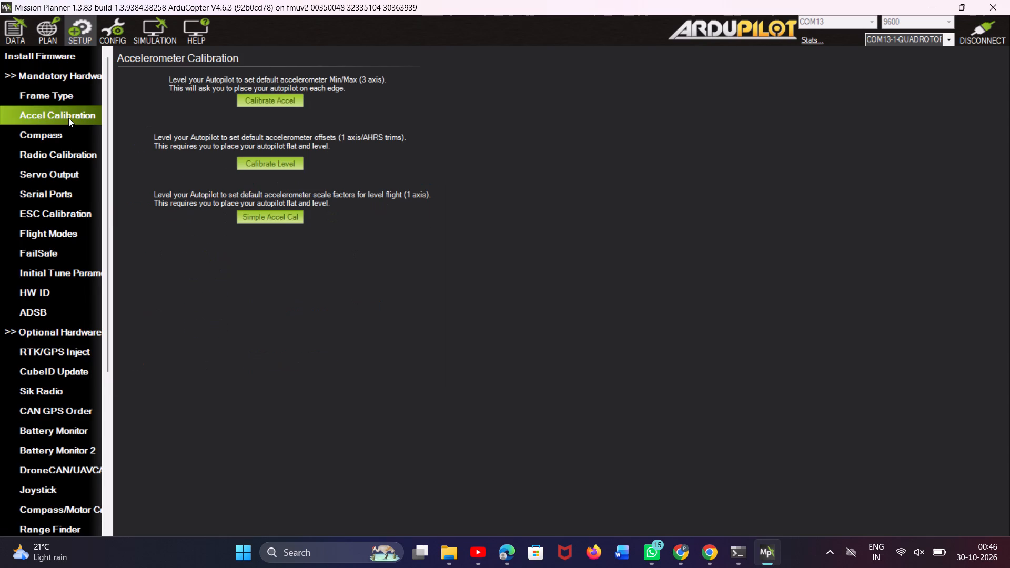
left_click(298, 102)
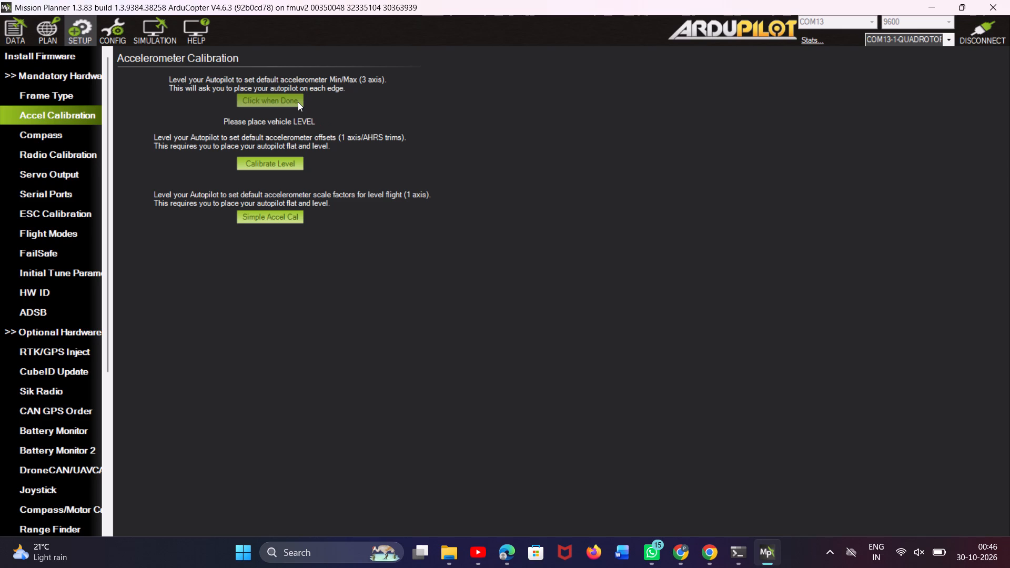
left_click(298, 102)
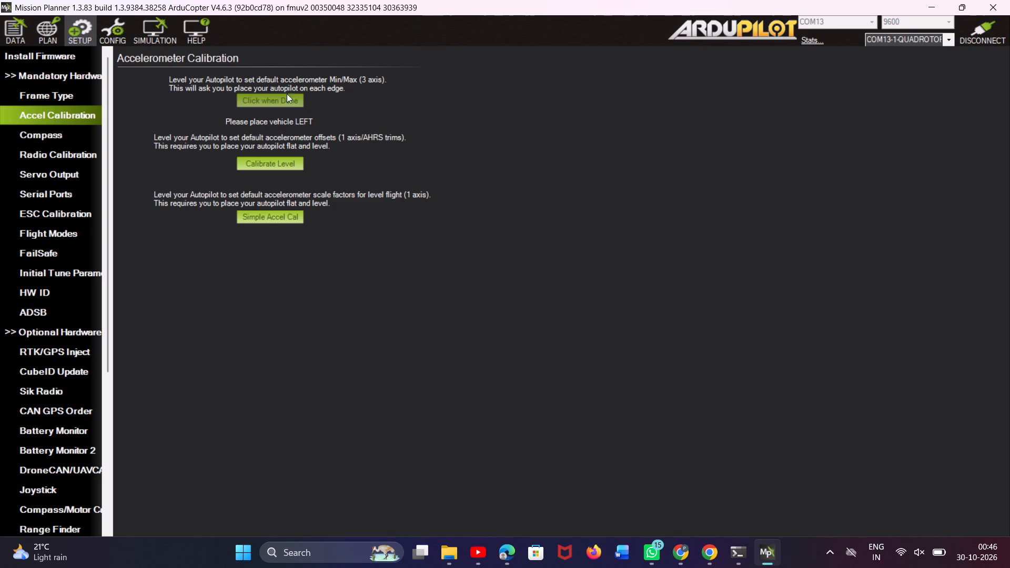
left_click(272, 97)
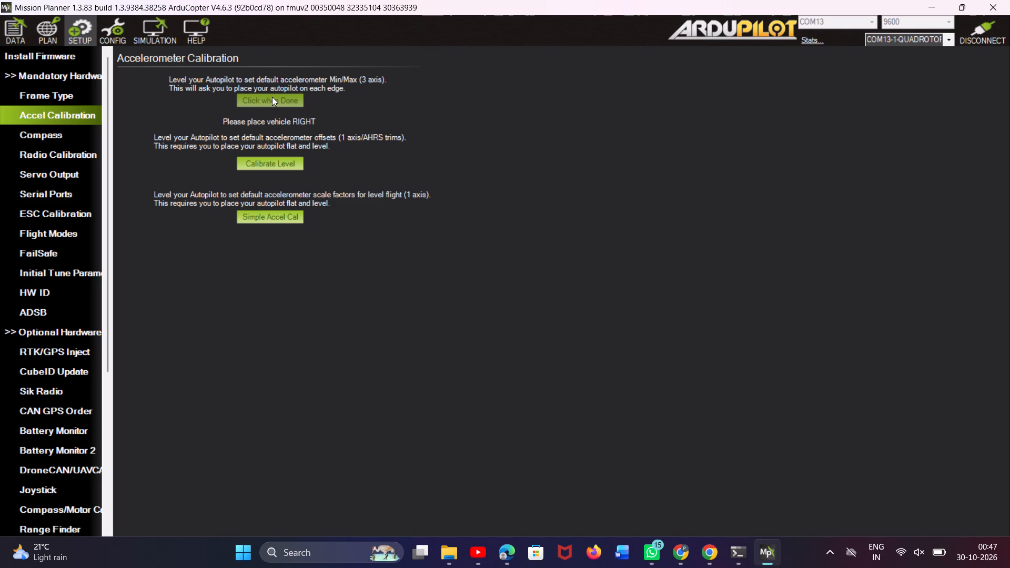
left_click(272, 97)
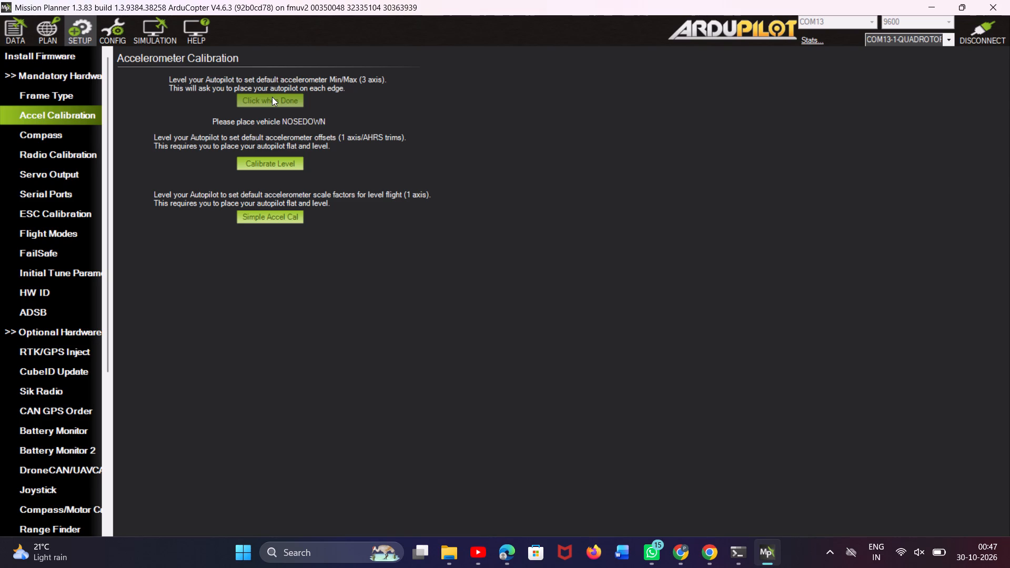
left_click(272, 97)
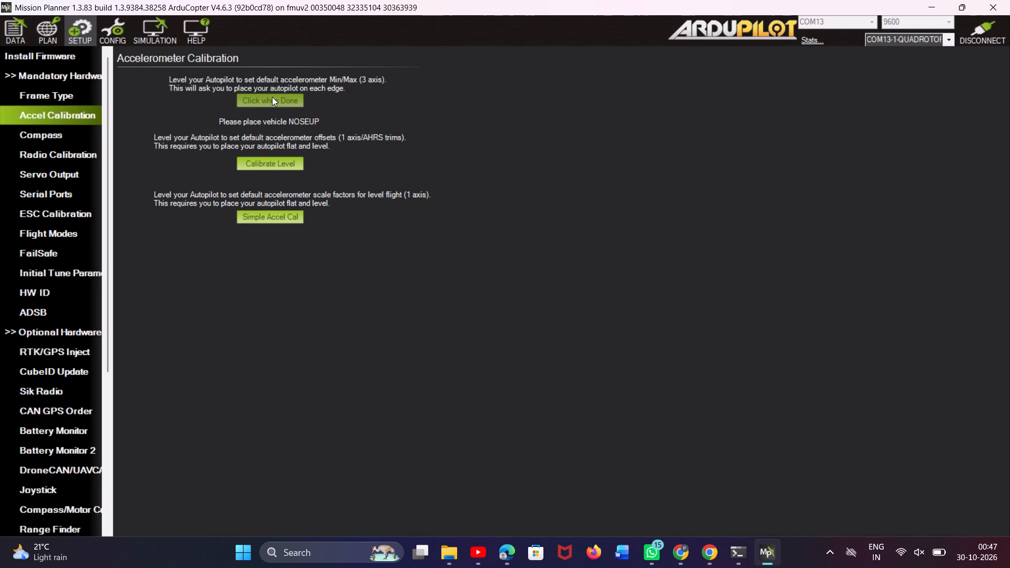
left_click(272, 97)
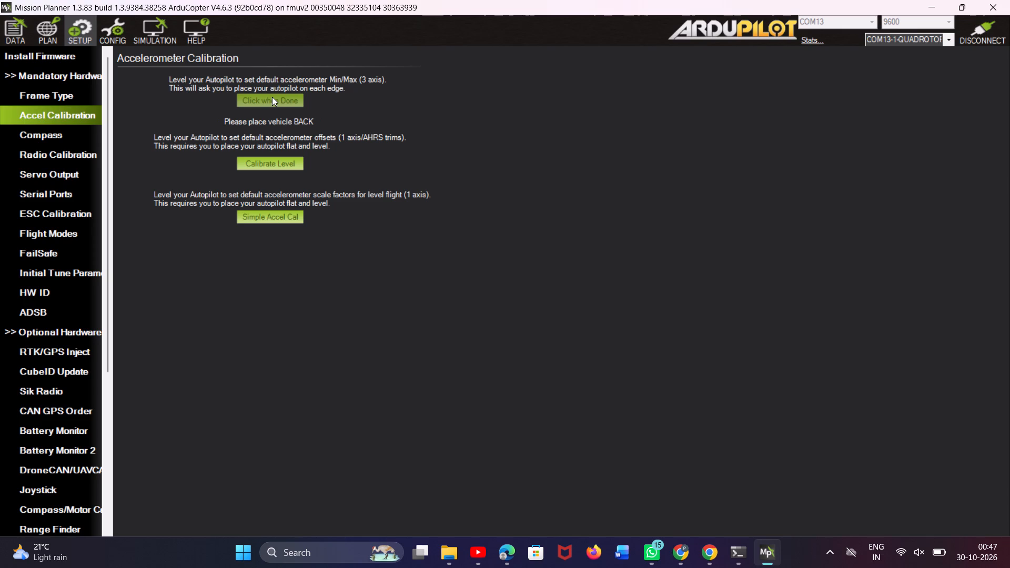
left_click(272, 97)
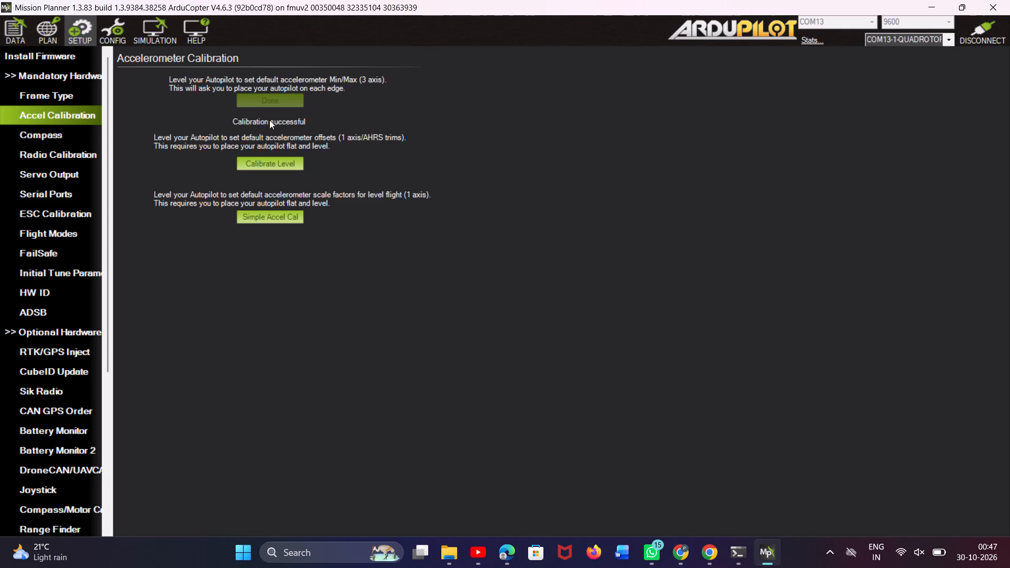
Calibrate the autopilot's level accelerometer offsets, try the level calibration once more, and dismiss the resulting dialog.
left_click(280, 167)
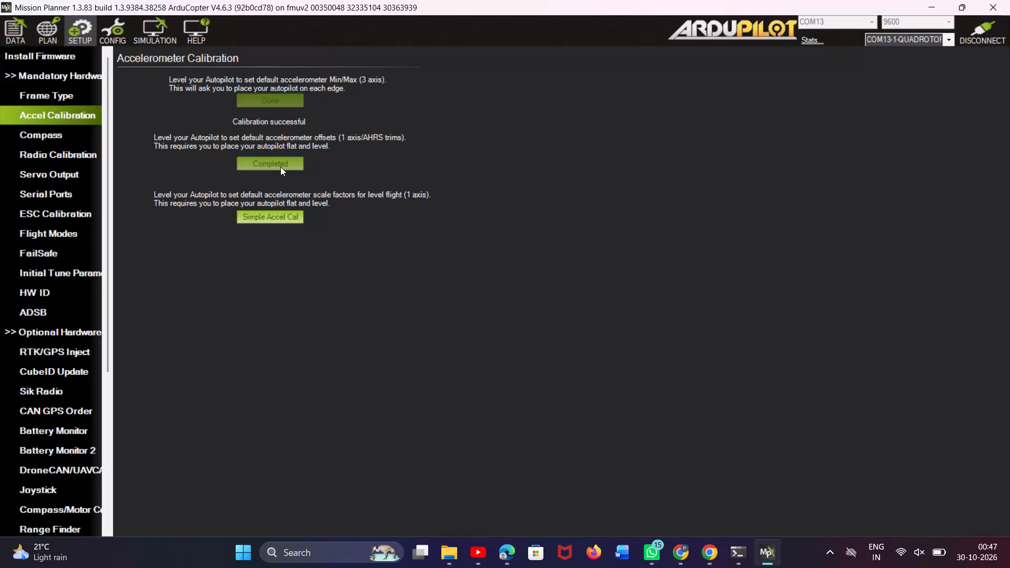
left_click(277, 165)
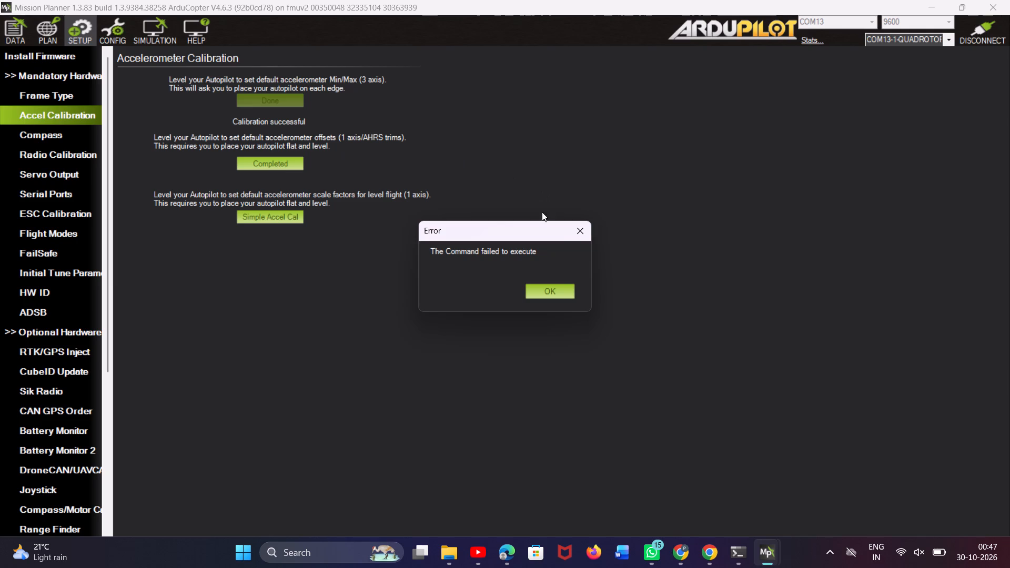
left_click(579, 229)
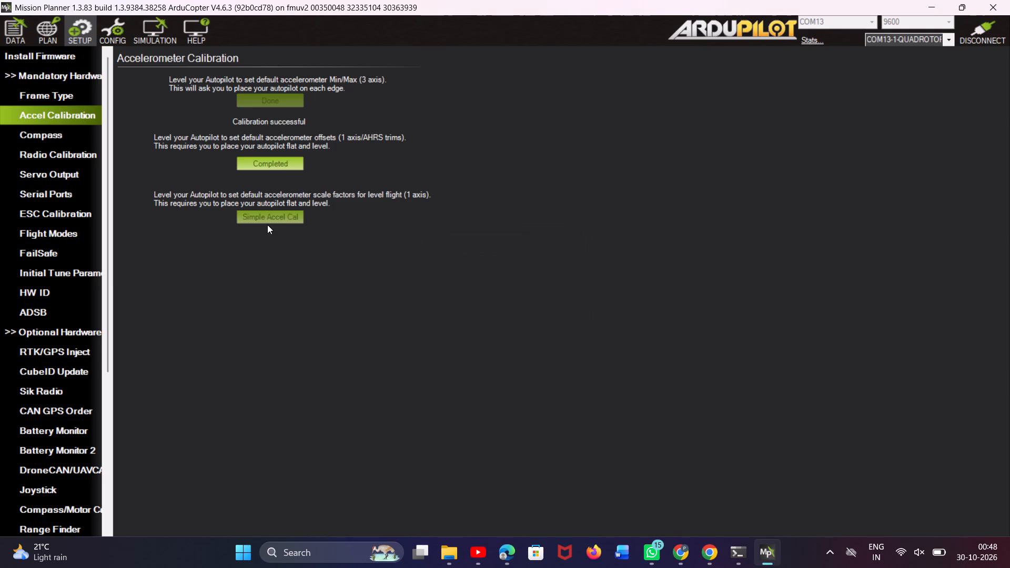
Open the Compass setup page, dismiss the missing-compass notice, and start the onboard mag calibration with Default fitness.
left_click(64, 143)
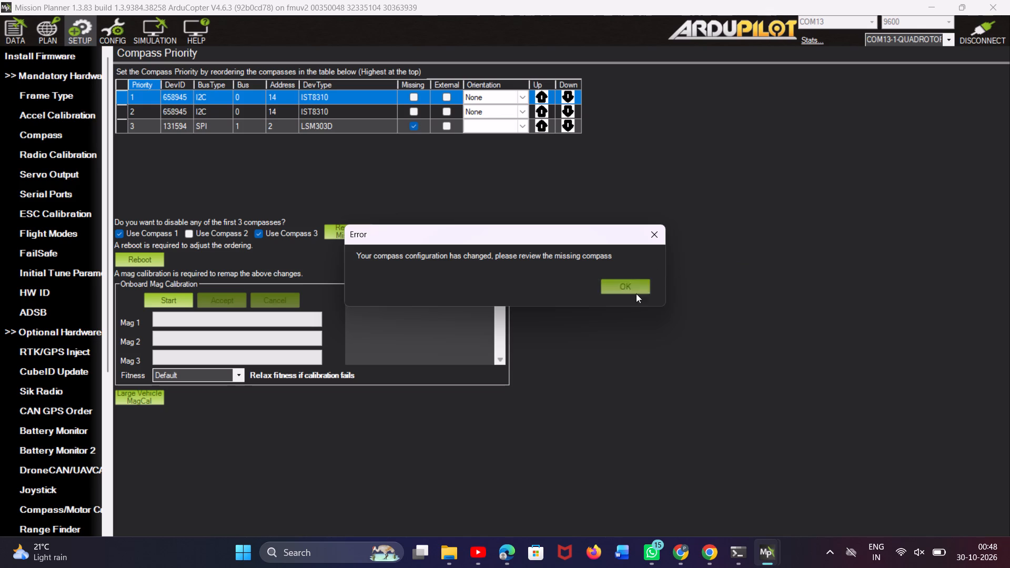
left_click(613, 288)
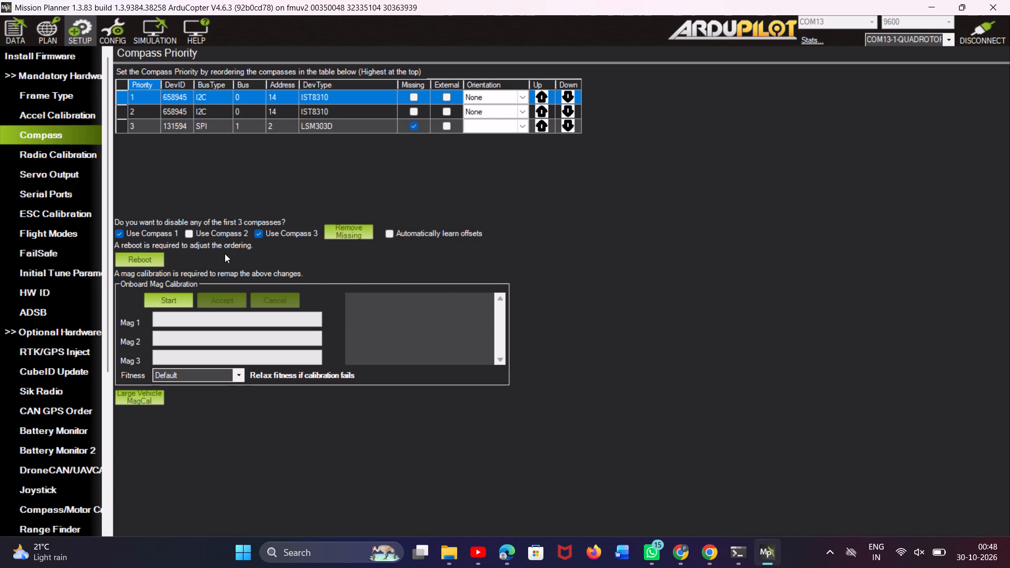
left_click(181, 298)
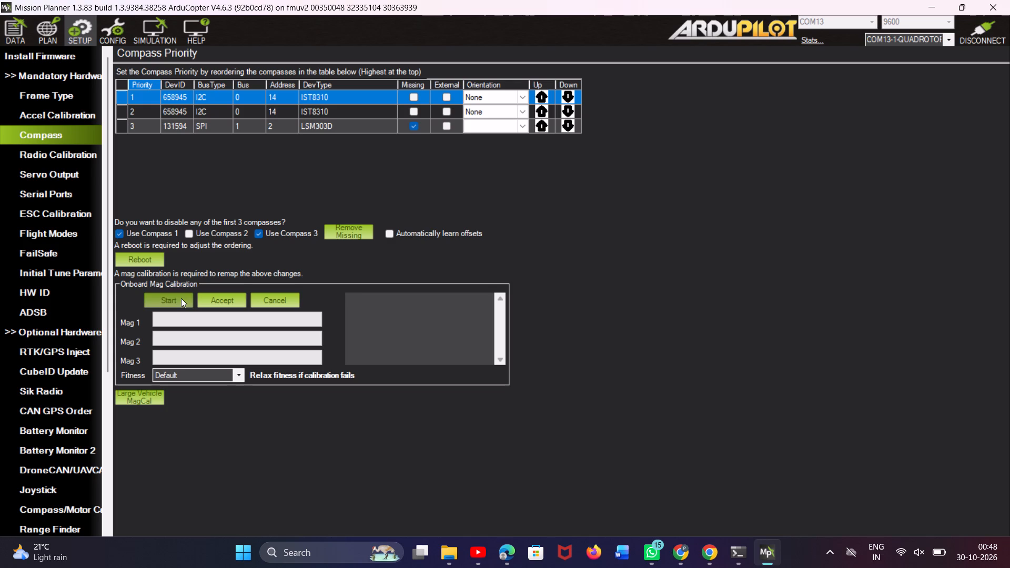
Reboot the autopilot from the compass setup page.
left_click(160, 267)
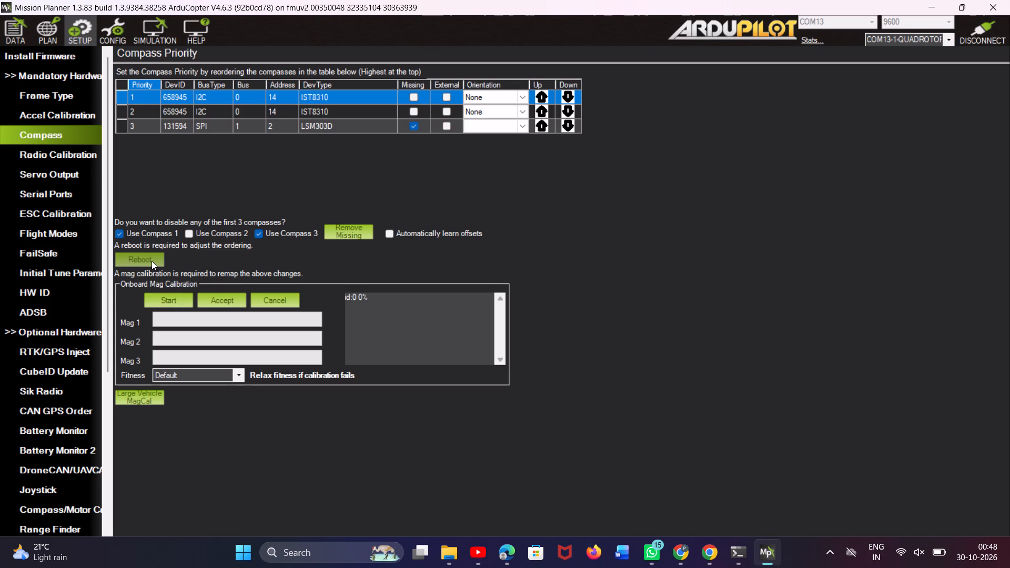
left_click(151, 261)
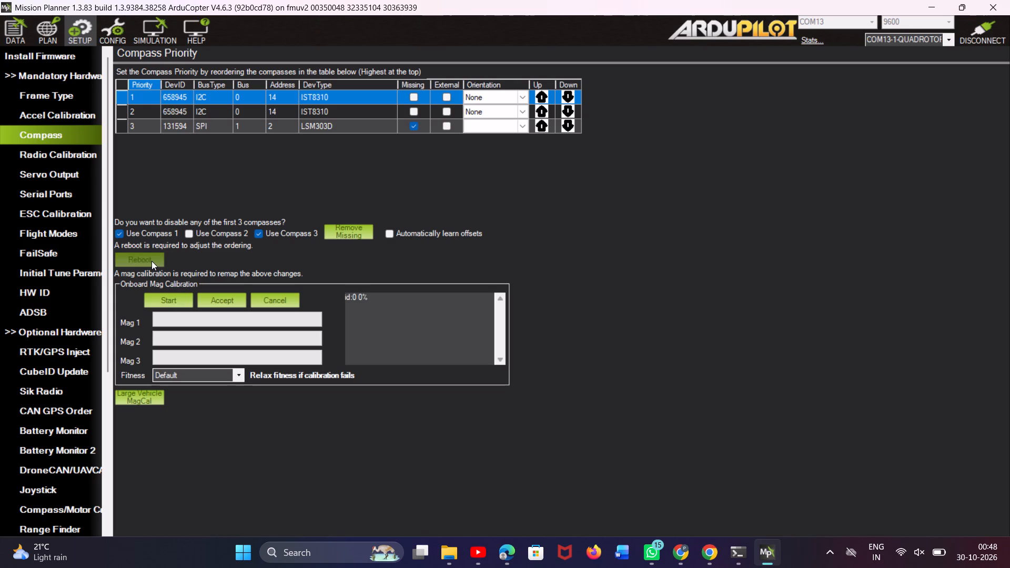
left_click(512, 287)
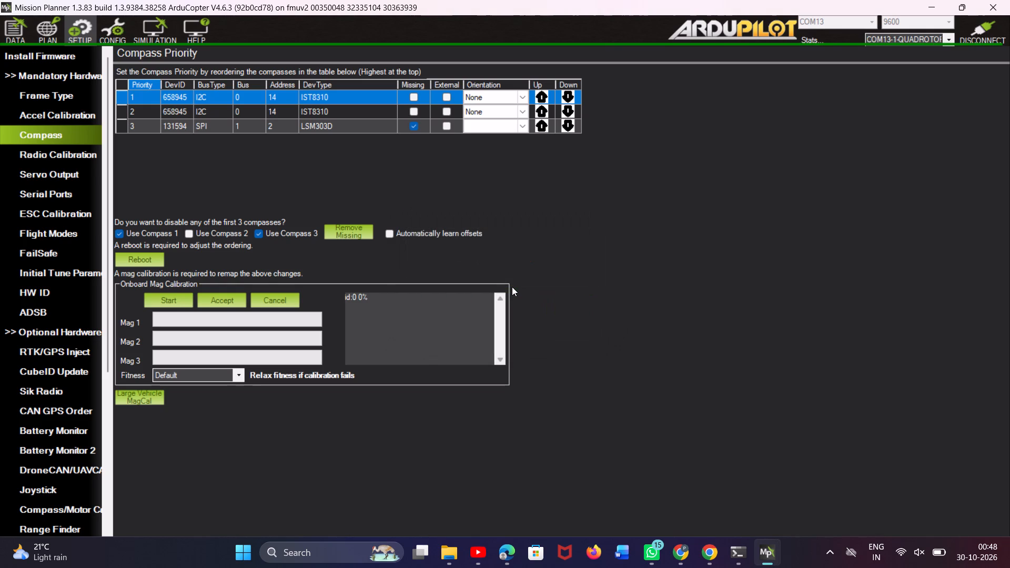
Start the onboard mag calibration again with Default fitness.
left_click(164, 302)
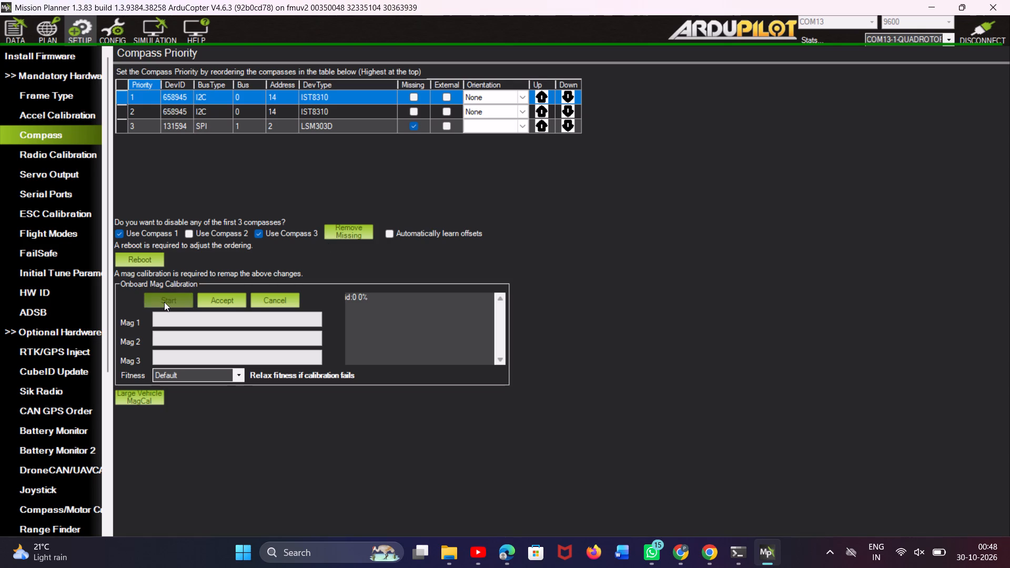
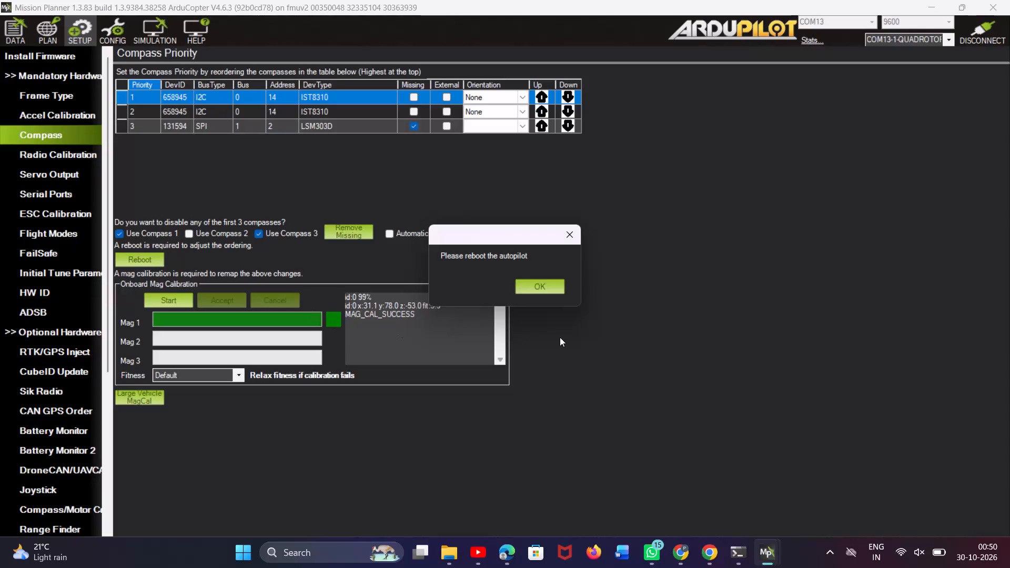
Dismiss the reboot notice after the mag calibration and reboot the autopilot from the compass setup page.
left_click(527, 288)
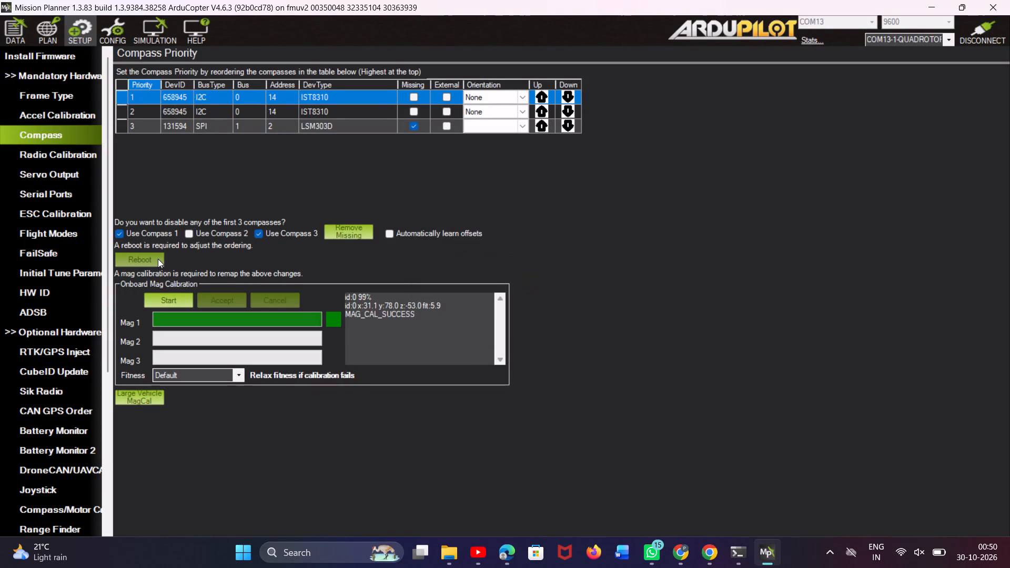
left_click(153, 259)
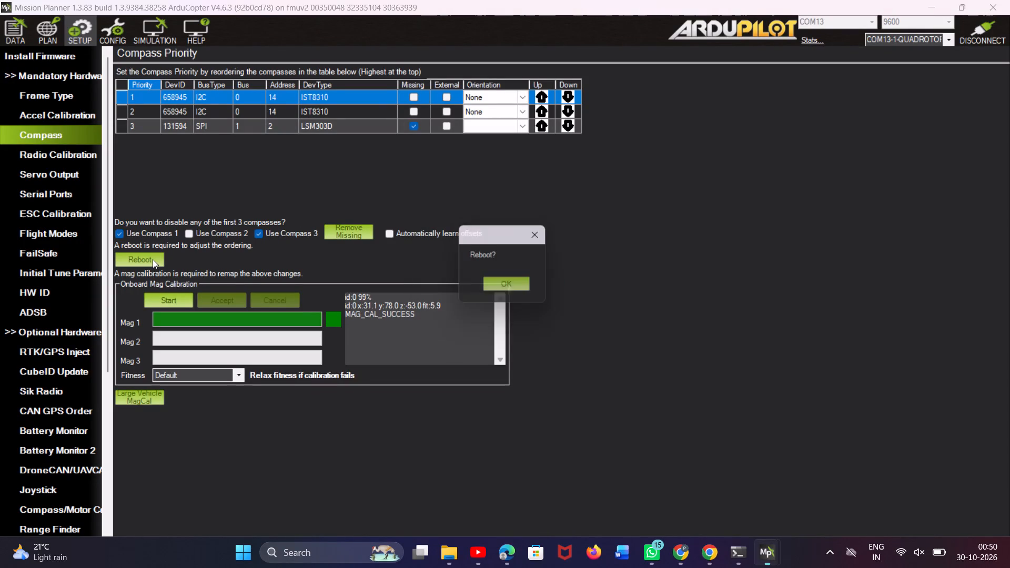
left_click(519, 286)
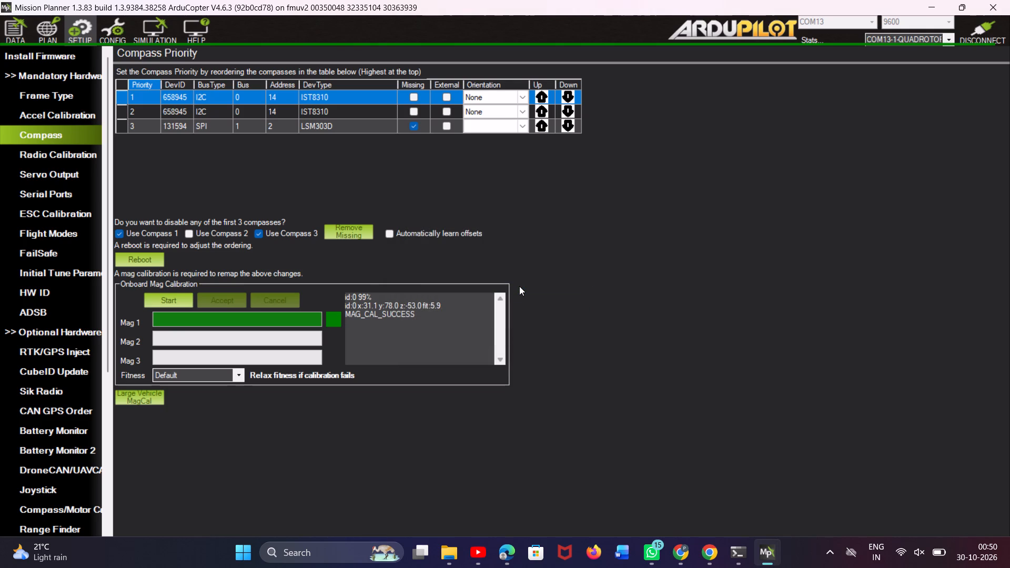
Open the Radio Calibration setup page.
left_click(69, 153)
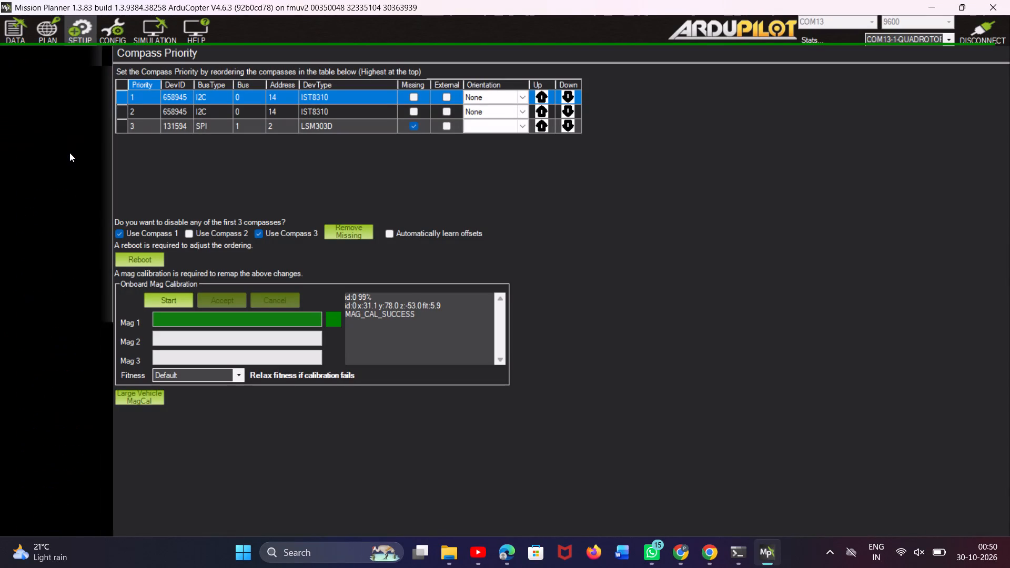
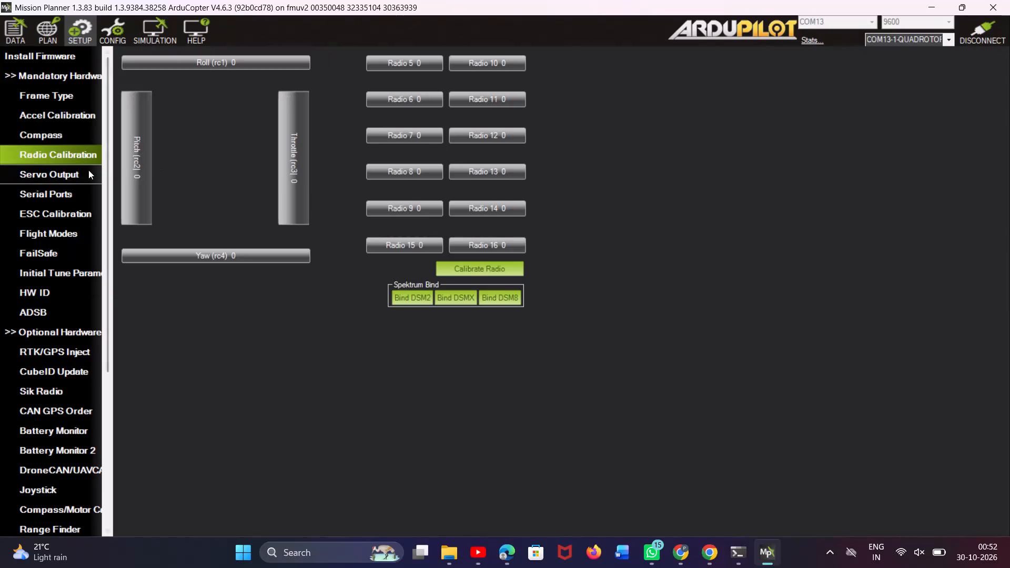
View the Servo Output setup page with the motor channel assignments and return to the Radio Calibration page.
left_click(68, 171)
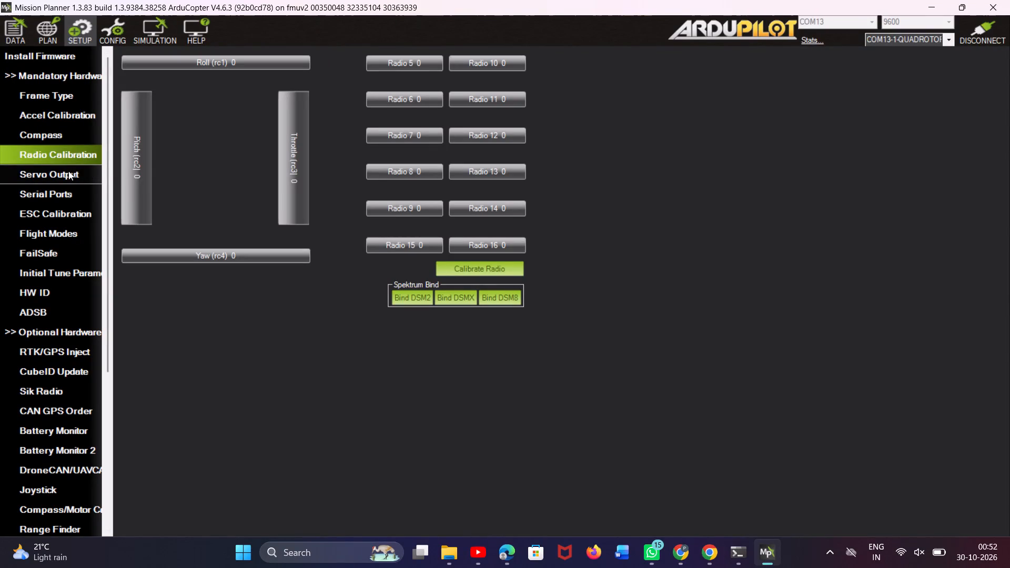
left_click(68, 171)
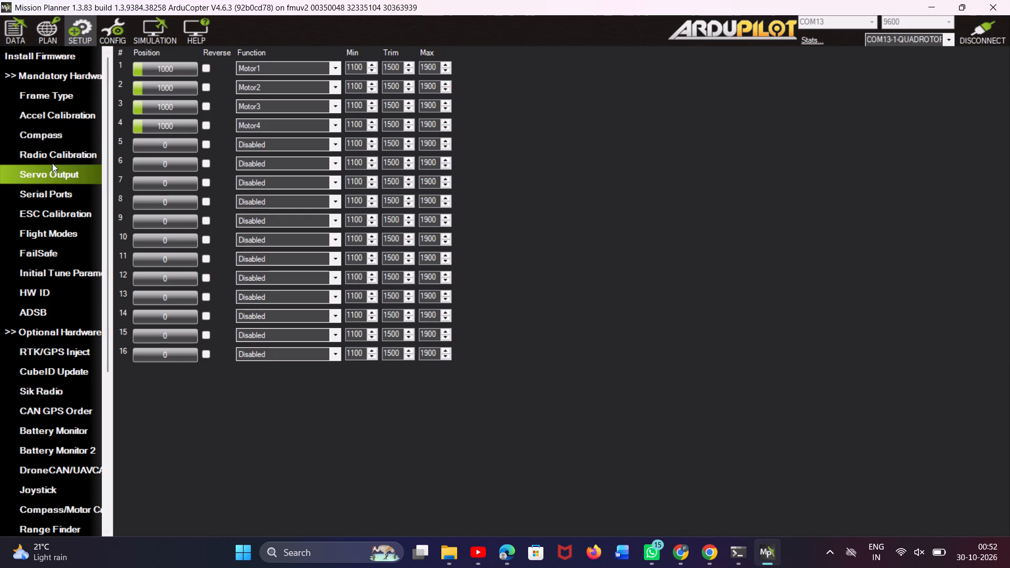
left_click(38, 149)
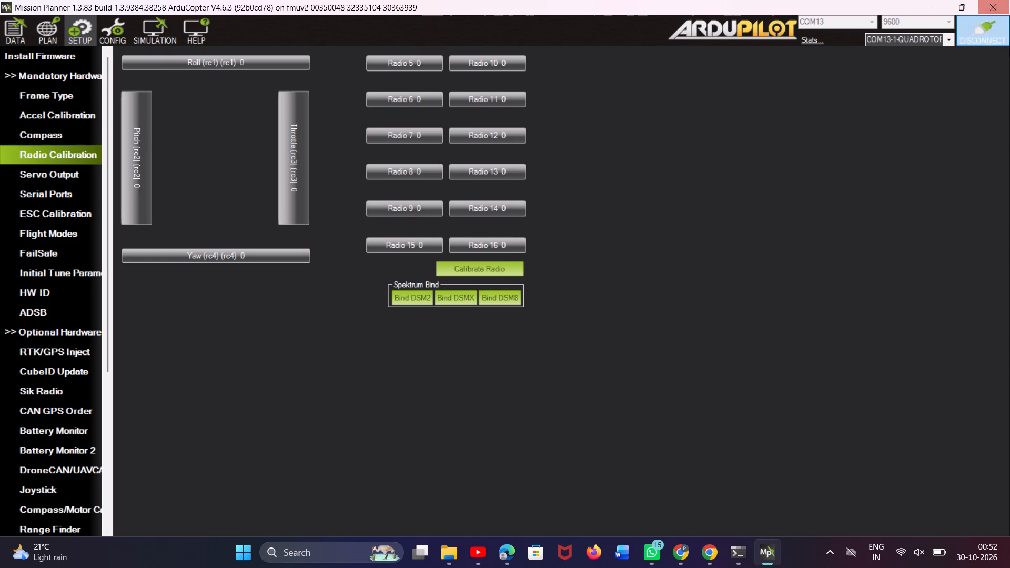
Disconnect the quadcopter from COM13 and close Mission Planner.
left_click(983, 41)
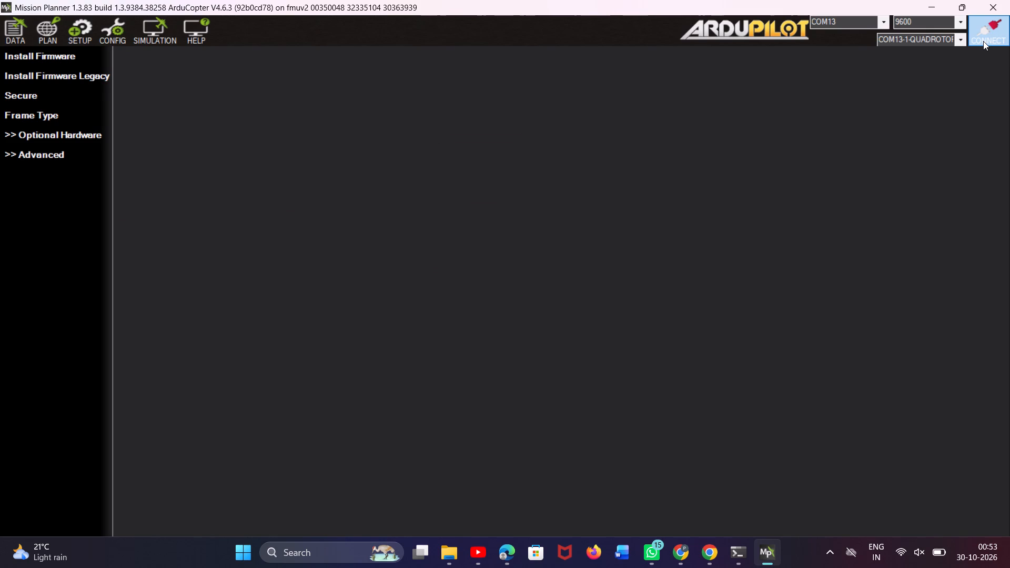
left_click(994, 5)
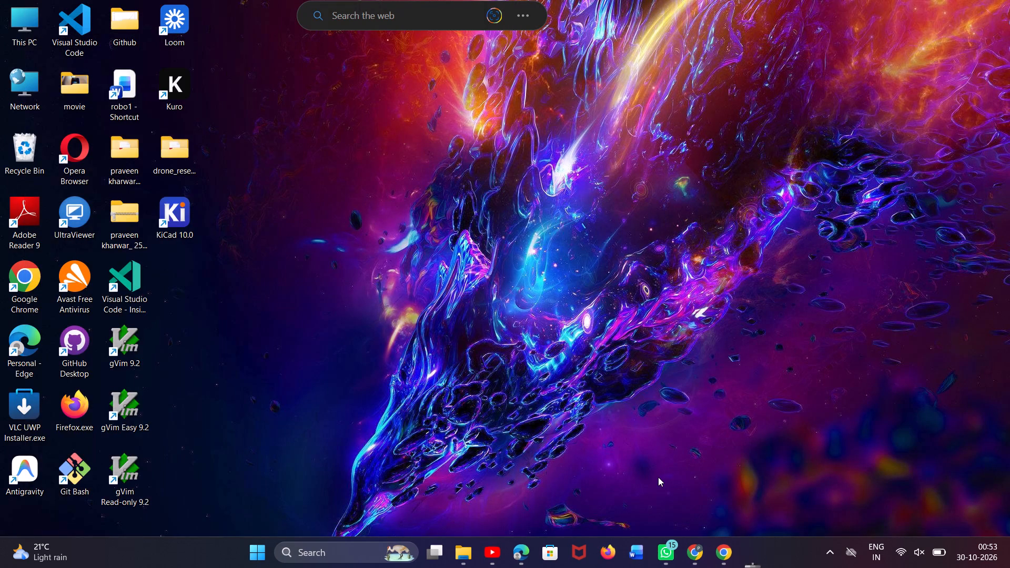